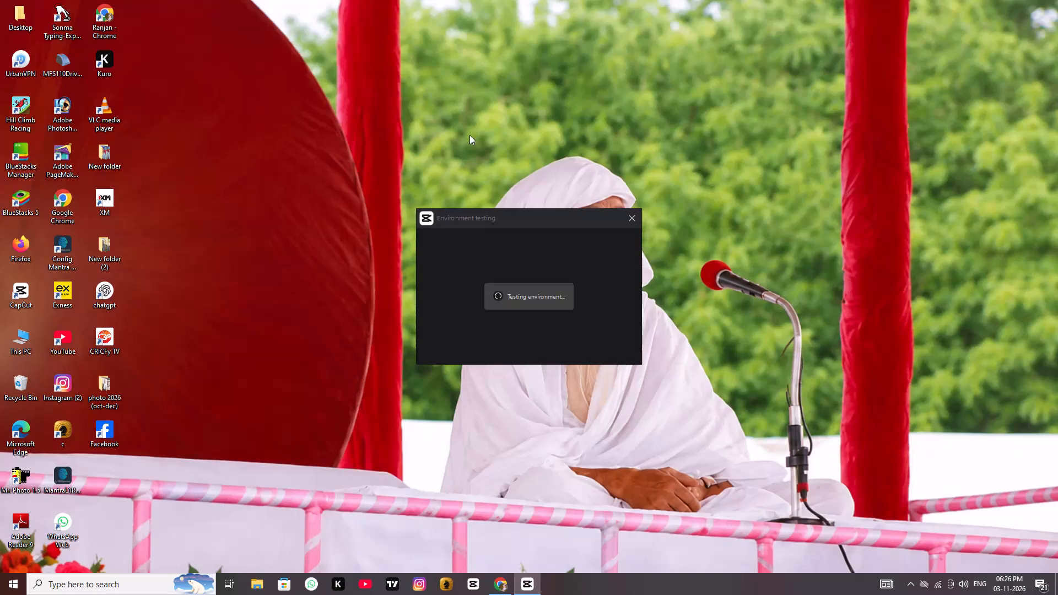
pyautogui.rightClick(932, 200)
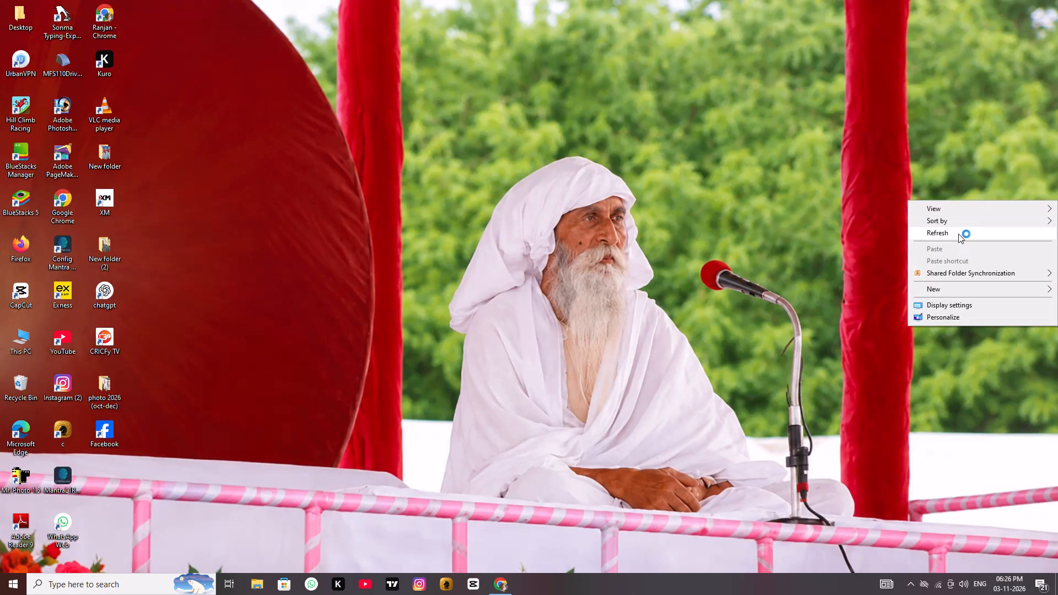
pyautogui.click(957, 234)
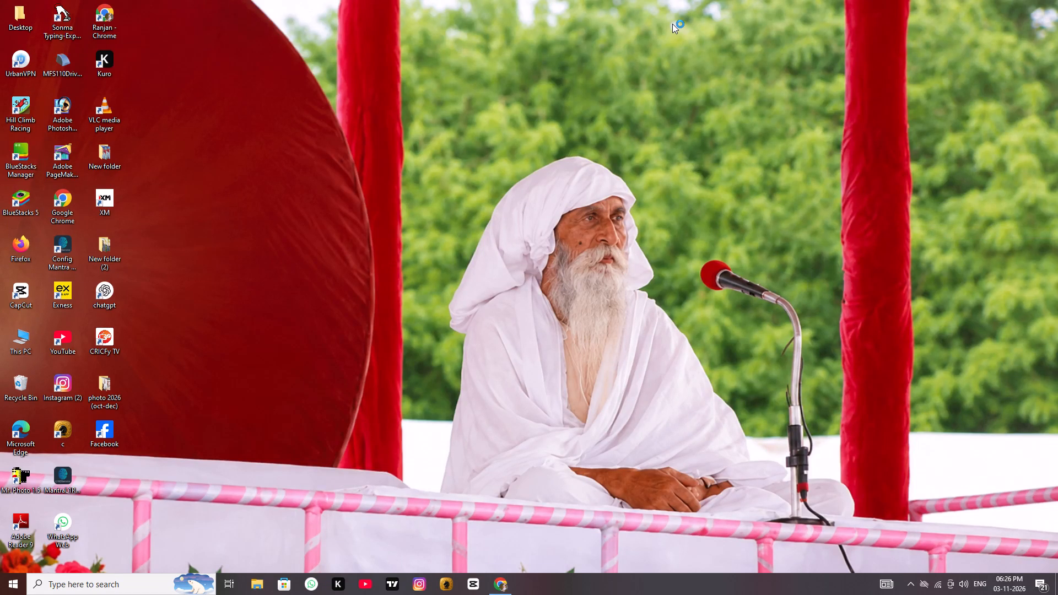
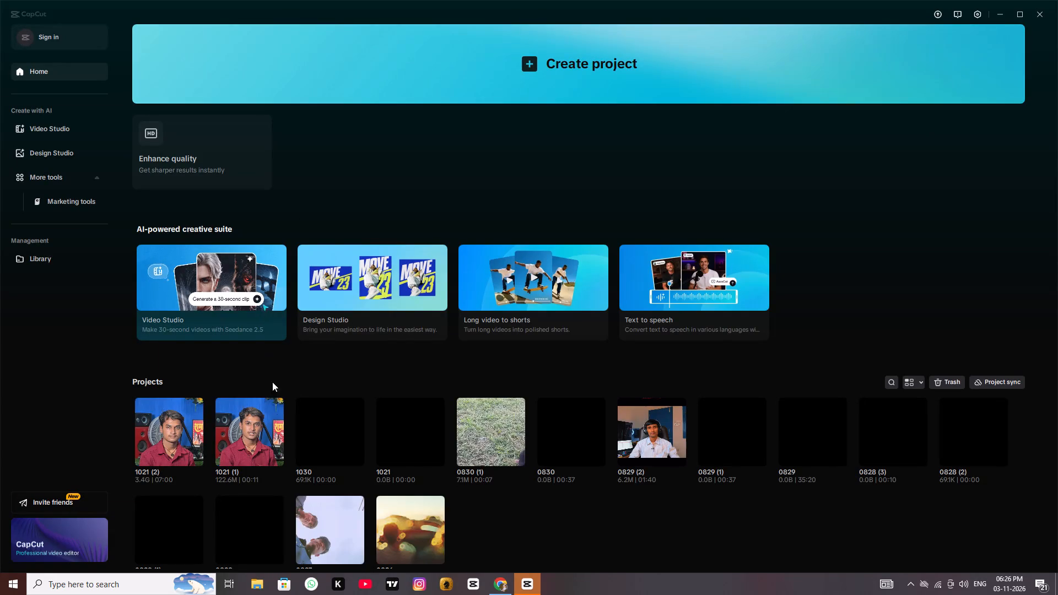
# Open the project 1021 (2) and maximize its editing window.
pyautogui.click(182, 446)
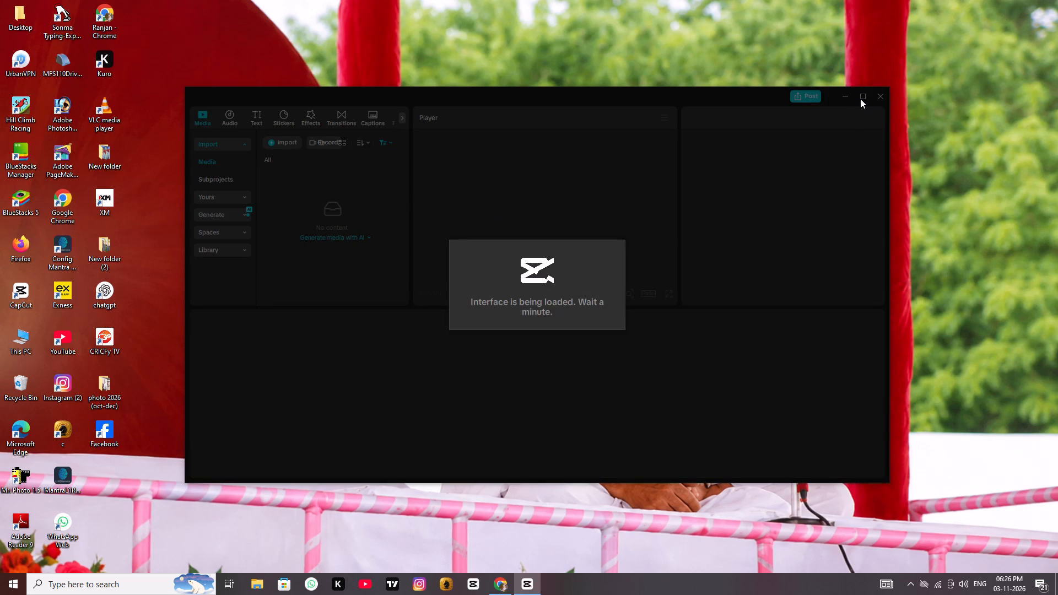
pyautogui.click(860, 99)
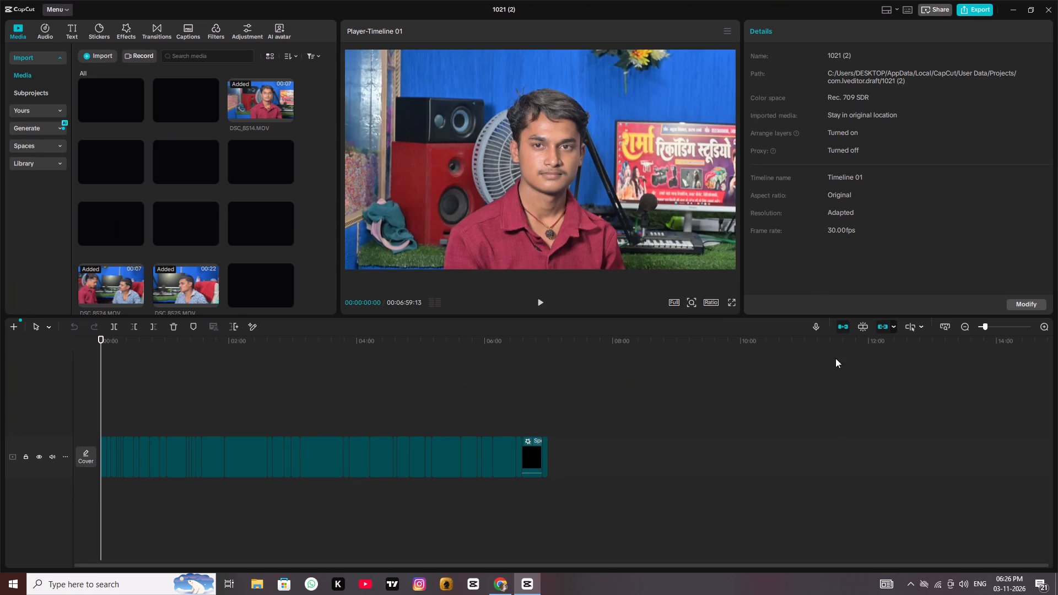
# Play the closing section of Timeline 01 from about 06:19 to review how the last clips end.
pyautogui.click(505, 338)
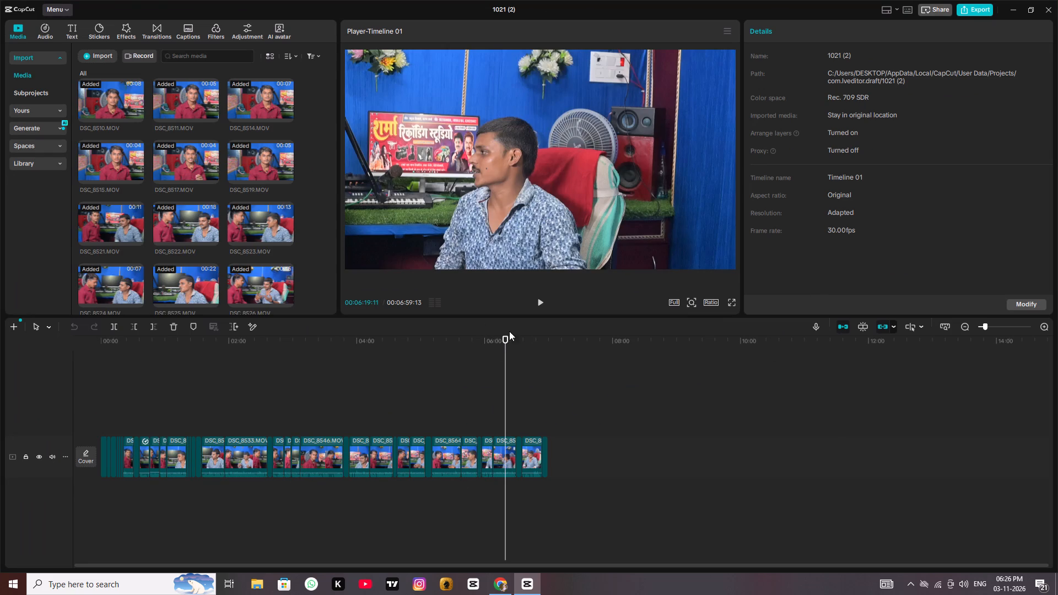
pyautogui.press('space')
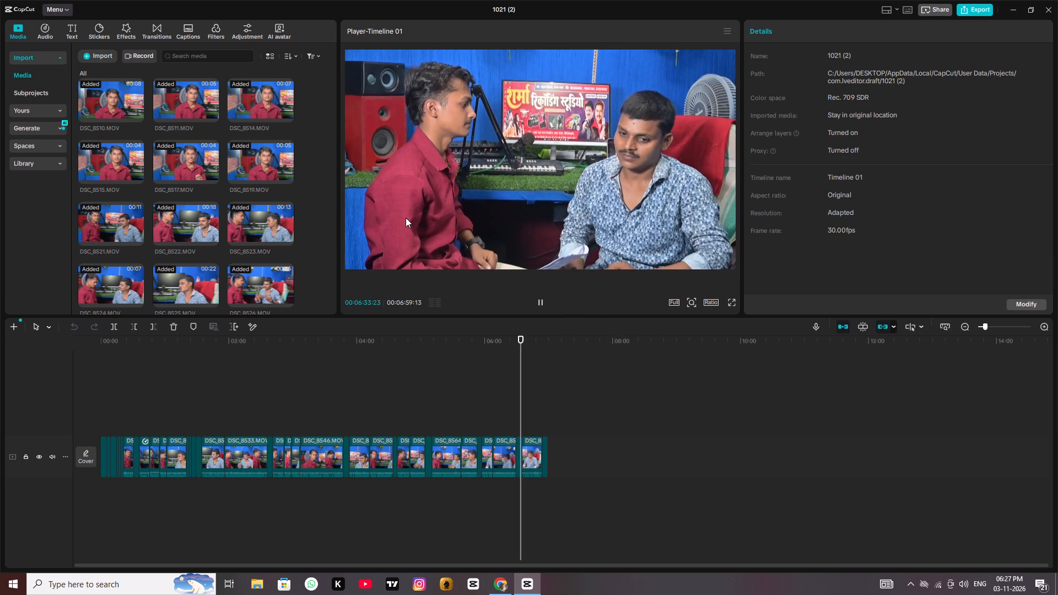
pyautogui.hotkey('ctrl', '=')
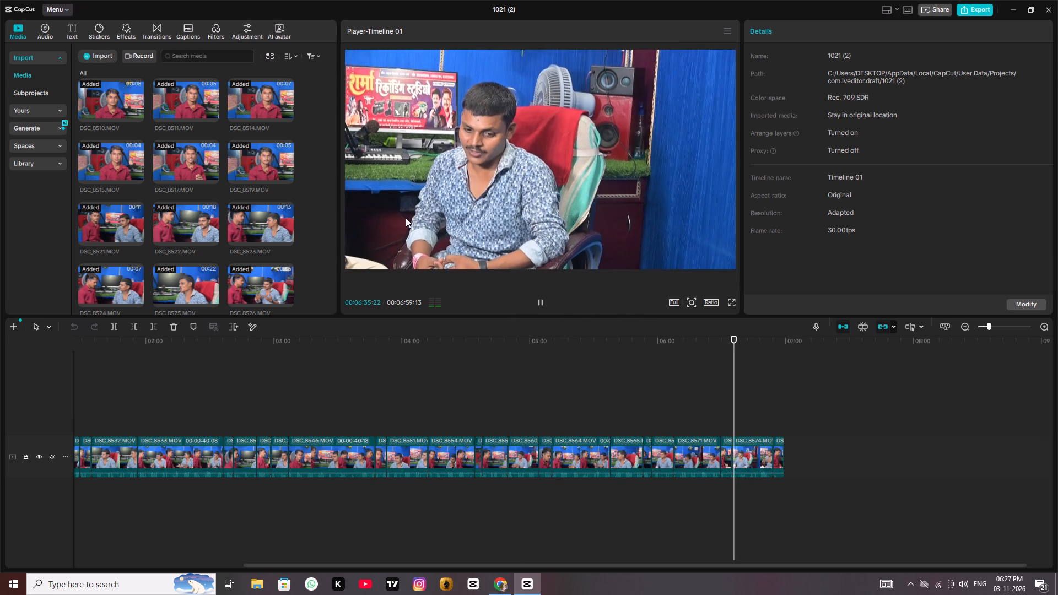
pyautogui.hotkey('ctrl', '=')
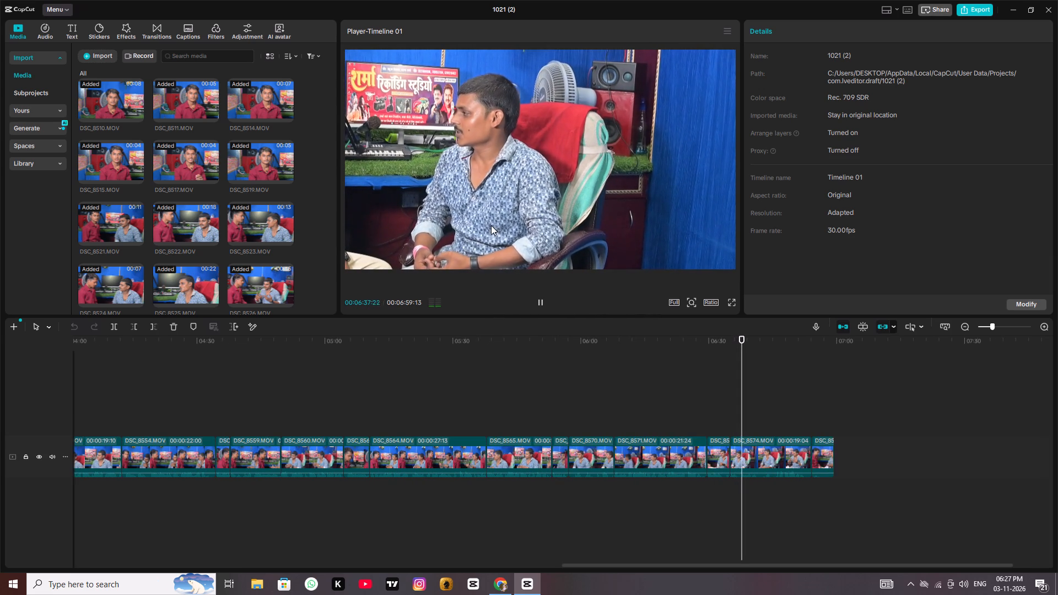
pyautogui.click(803, 339)
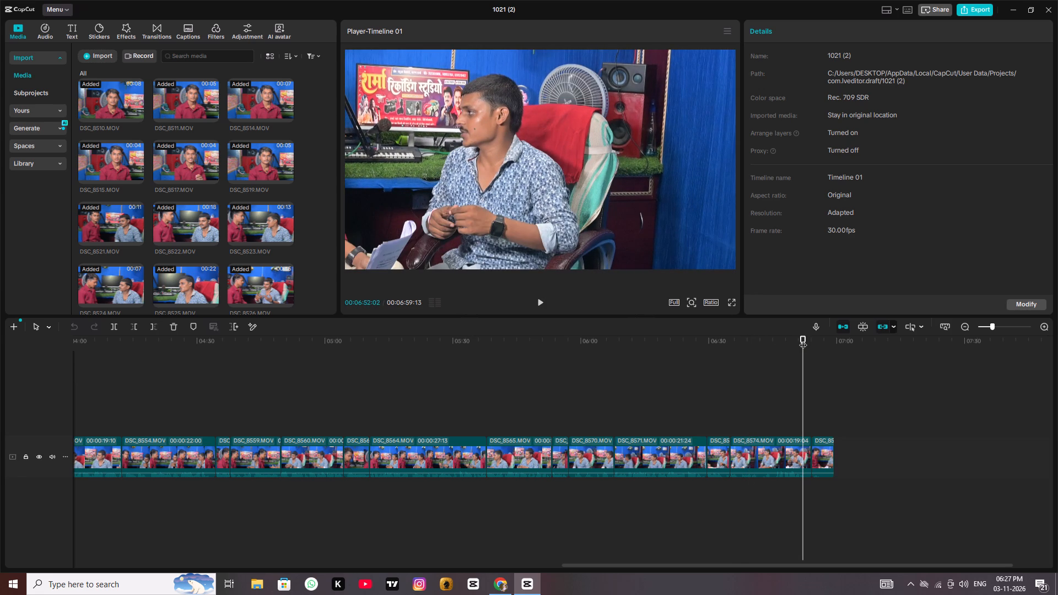
pyautogui.press('space')
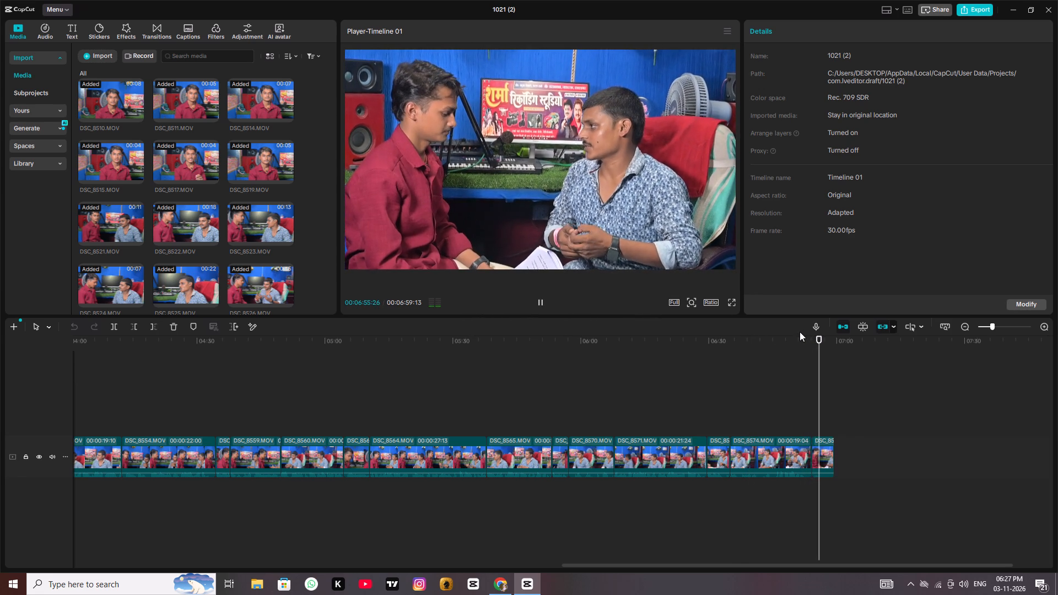
pyautogui.press('space')
pyautogui.press('space')
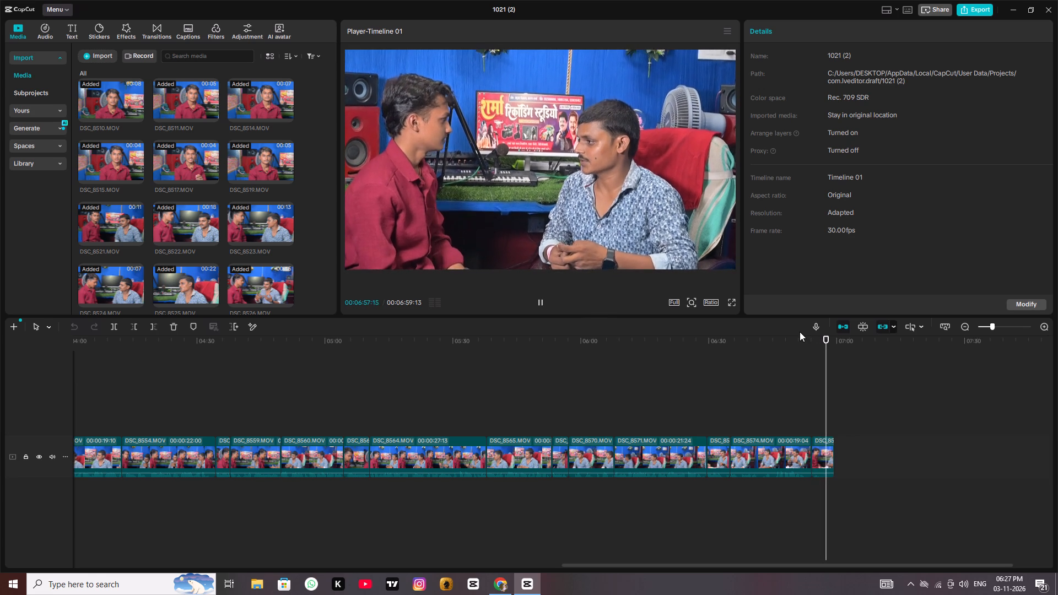
pyautogui.press('space')
pyautogui.press('space')
pyautogui.press('space')
pyautogui.press('space')
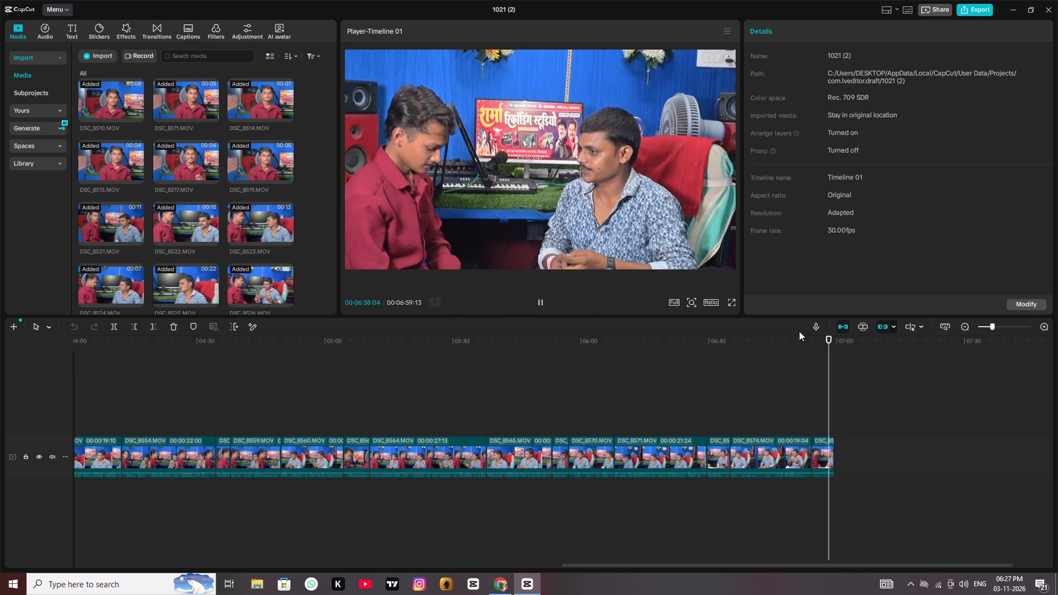
pyautogui.press('space')
pyautogui.press('space')
pyautogui.press('space')
pyautogui.press('space')
pyautogui.press('space')
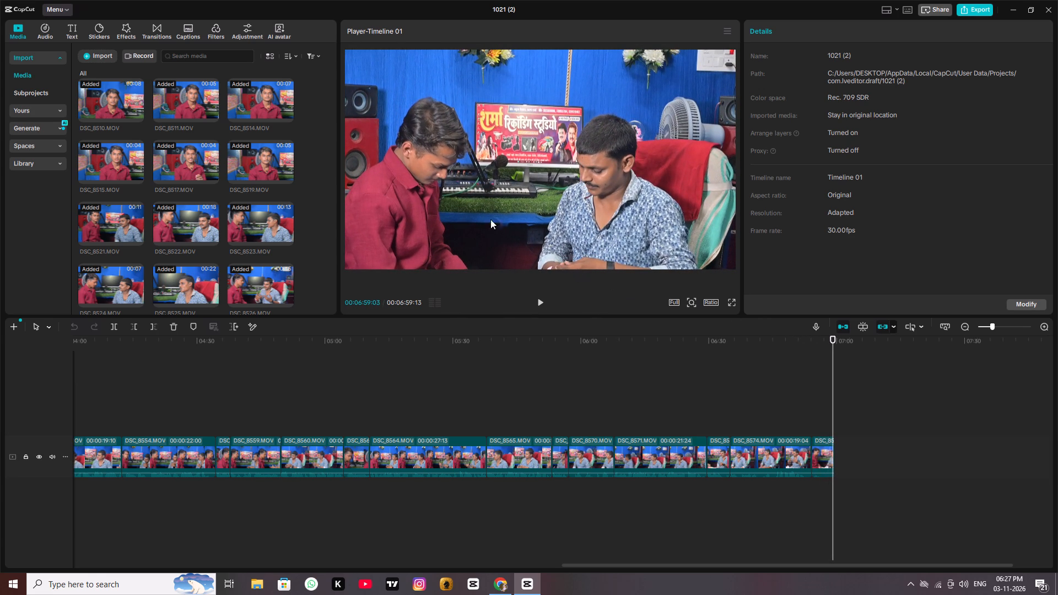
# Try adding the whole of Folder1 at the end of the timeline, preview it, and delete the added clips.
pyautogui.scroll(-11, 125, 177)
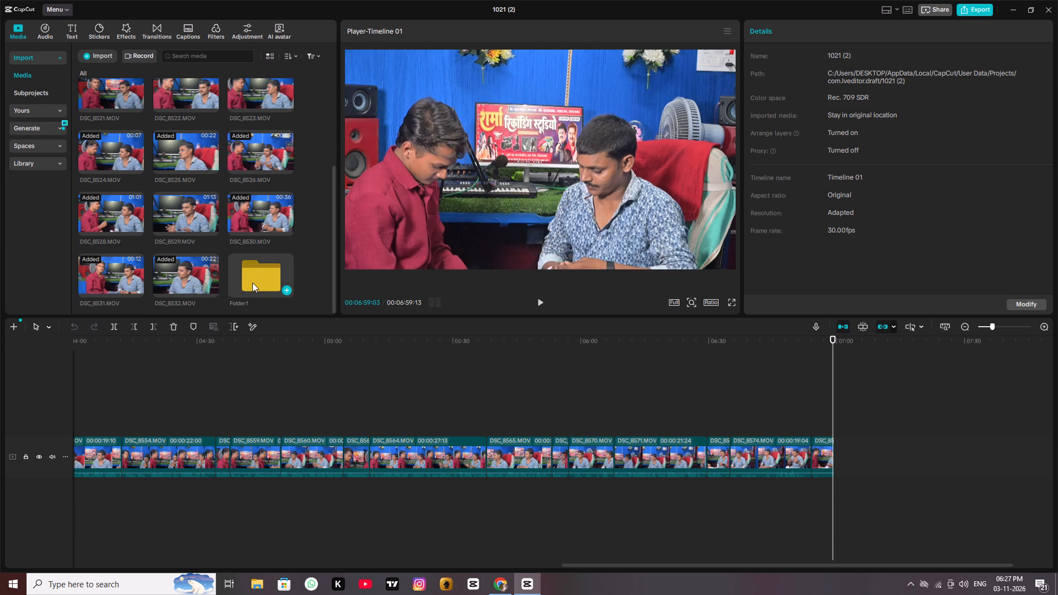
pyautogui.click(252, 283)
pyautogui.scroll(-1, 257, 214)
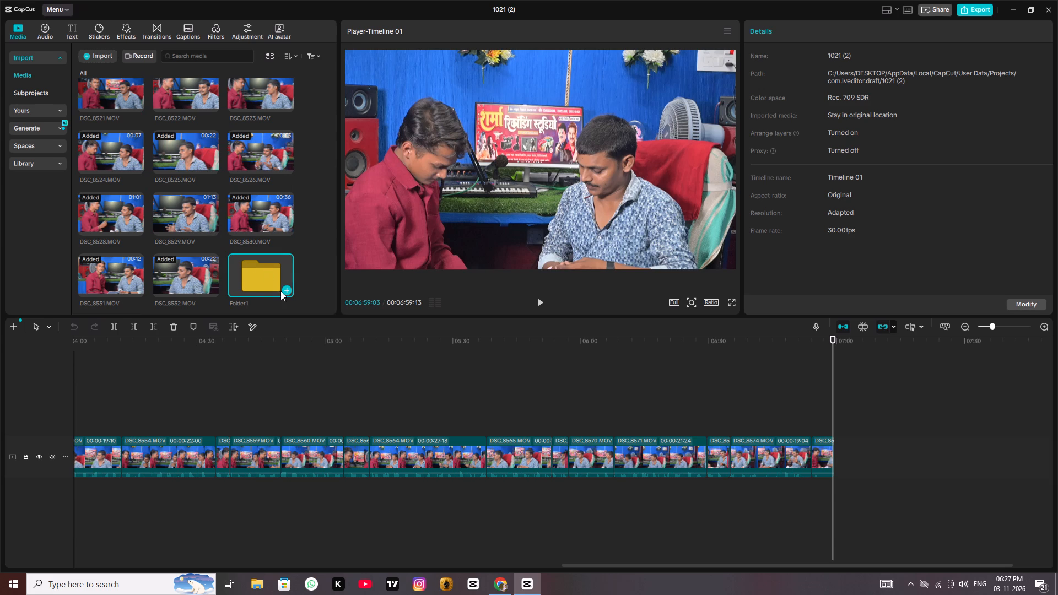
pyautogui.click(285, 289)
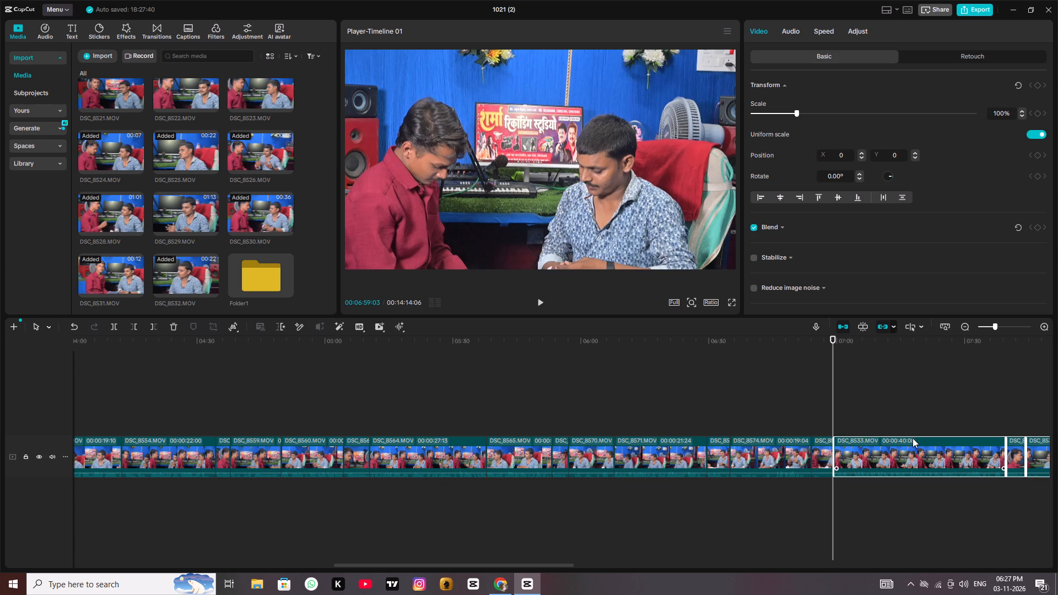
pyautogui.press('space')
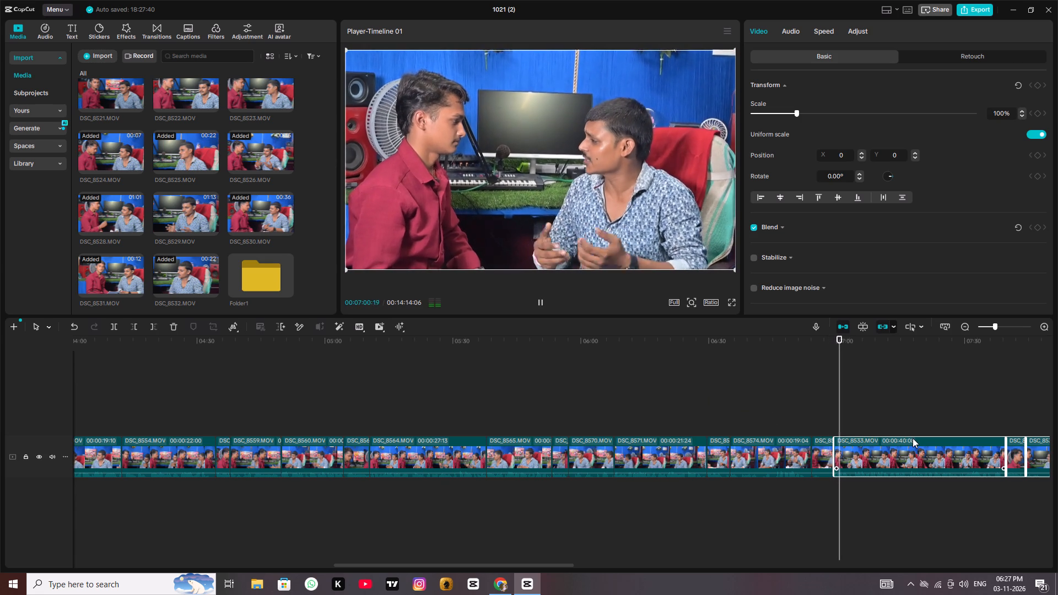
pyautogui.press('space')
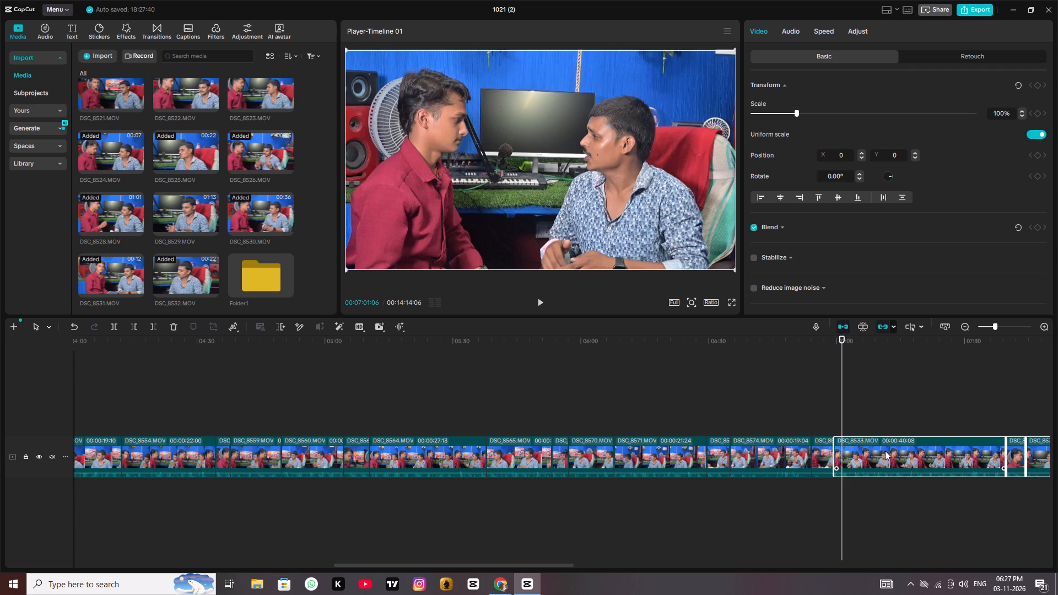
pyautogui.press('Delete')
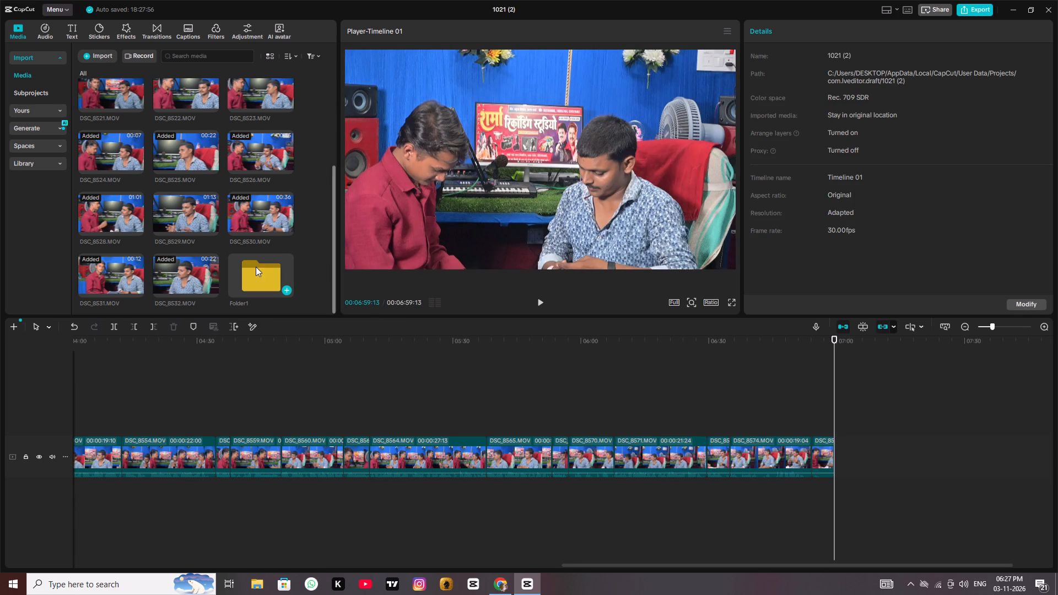
# Open Folder1 and compare the timeline's last clip with the source clips DSC_8575.MOV and DSC_8578.MOV.
pyautogui.click(241, 269)
pyautogui.doubleClick(241, 269)
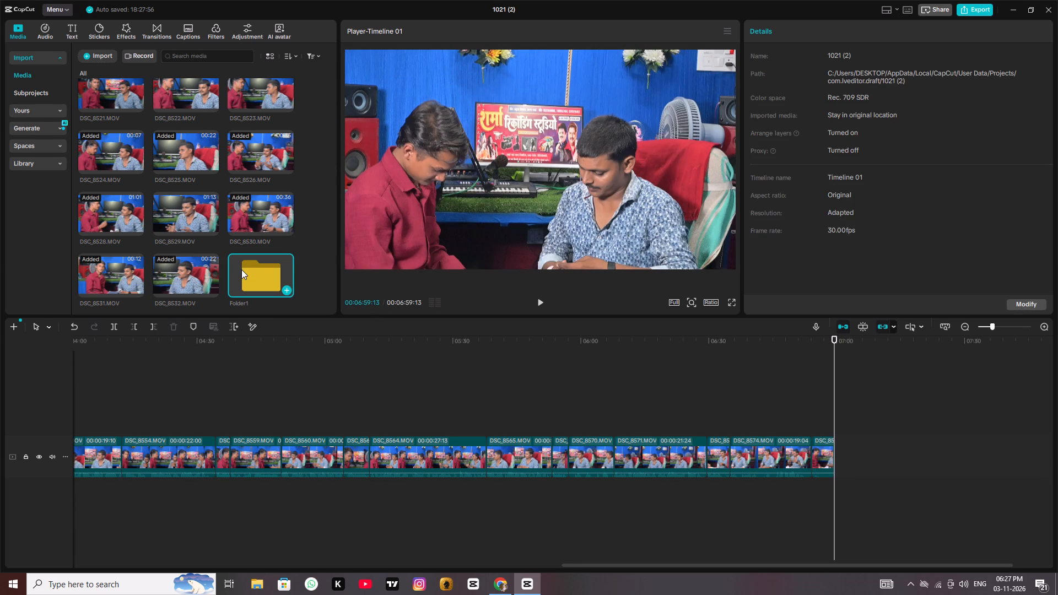
pyautogui.scroll(-6, 241, 215)
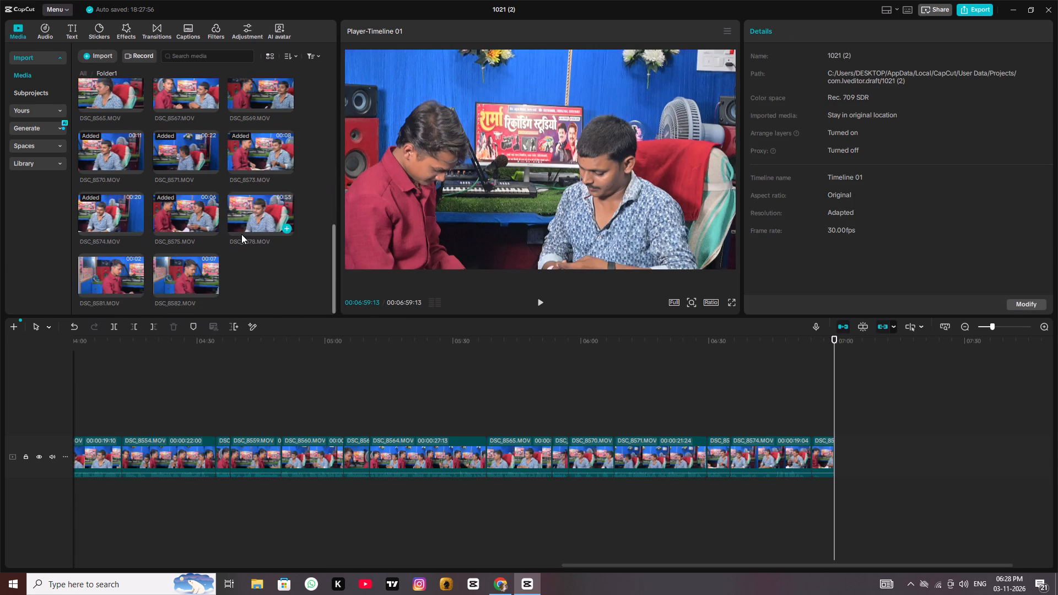
pyautogui.scroll(-4, 241, 234)
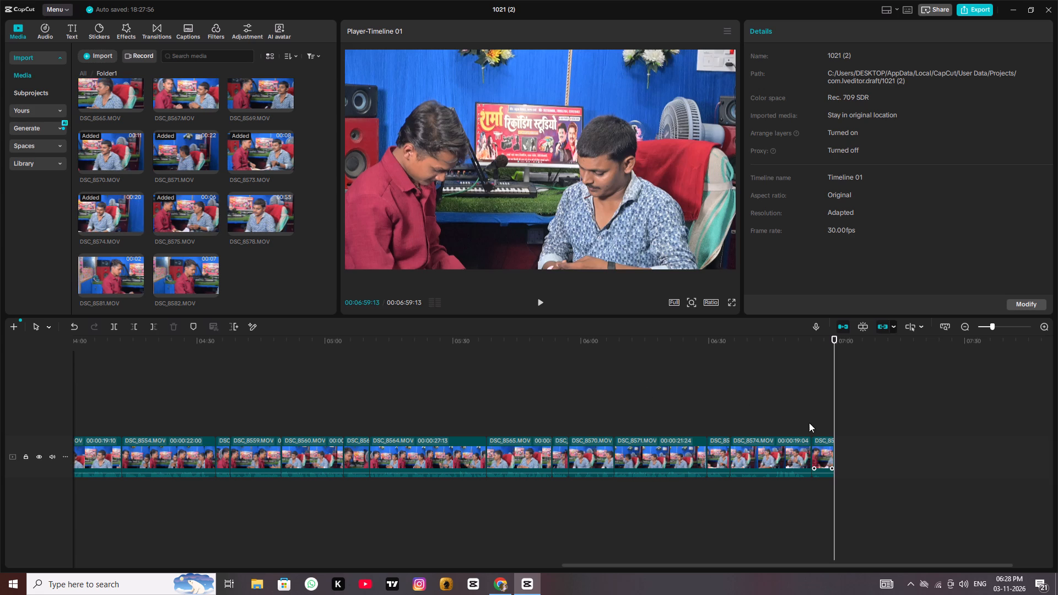
pyautogui.click(813, 337)
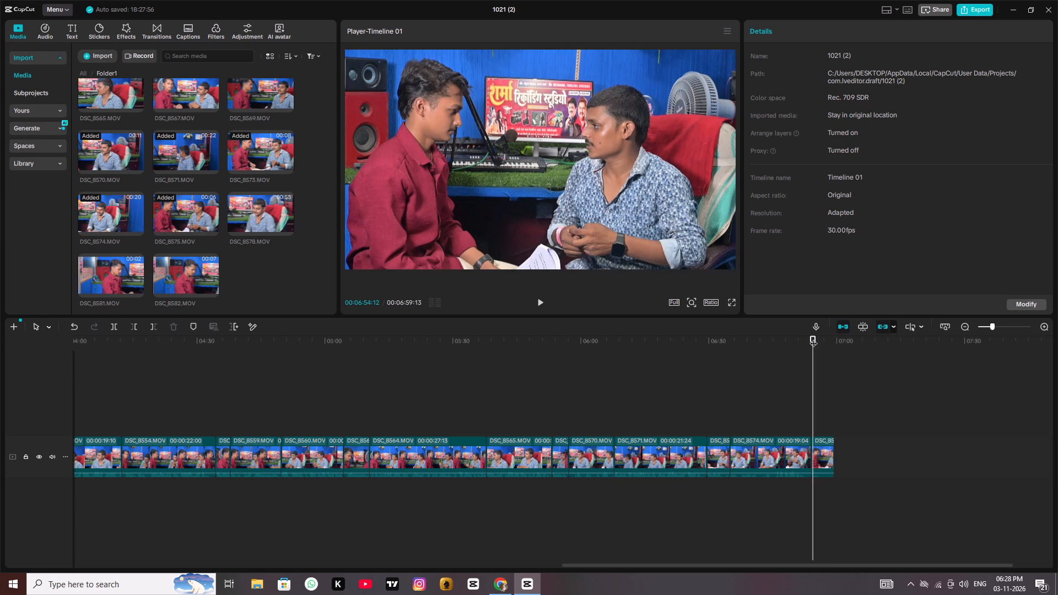
pyautogui.press('space')
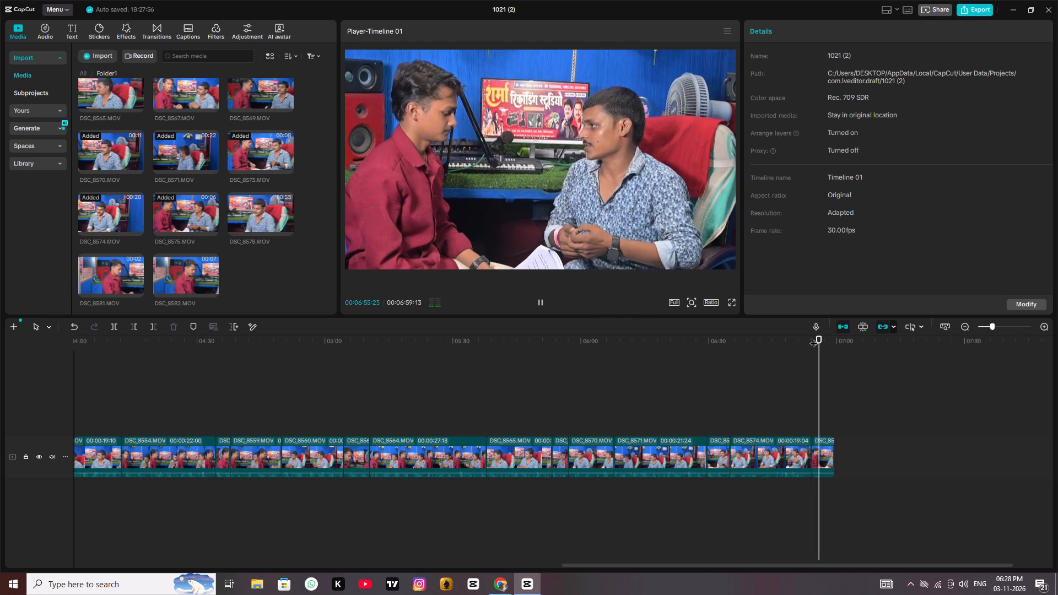
pyautogui.press('space')
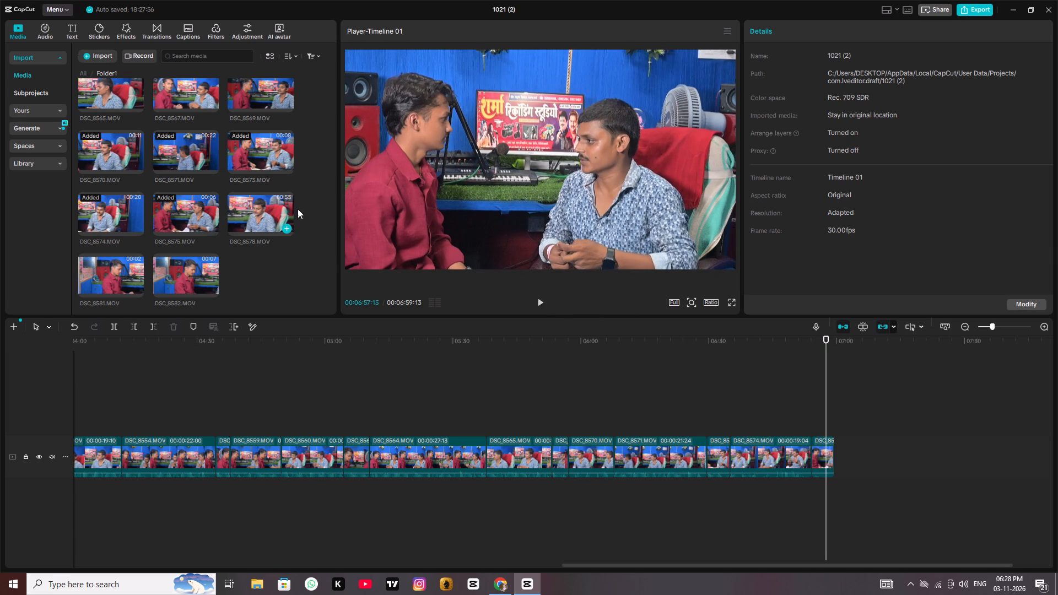
pyautogui.click(258, 213)
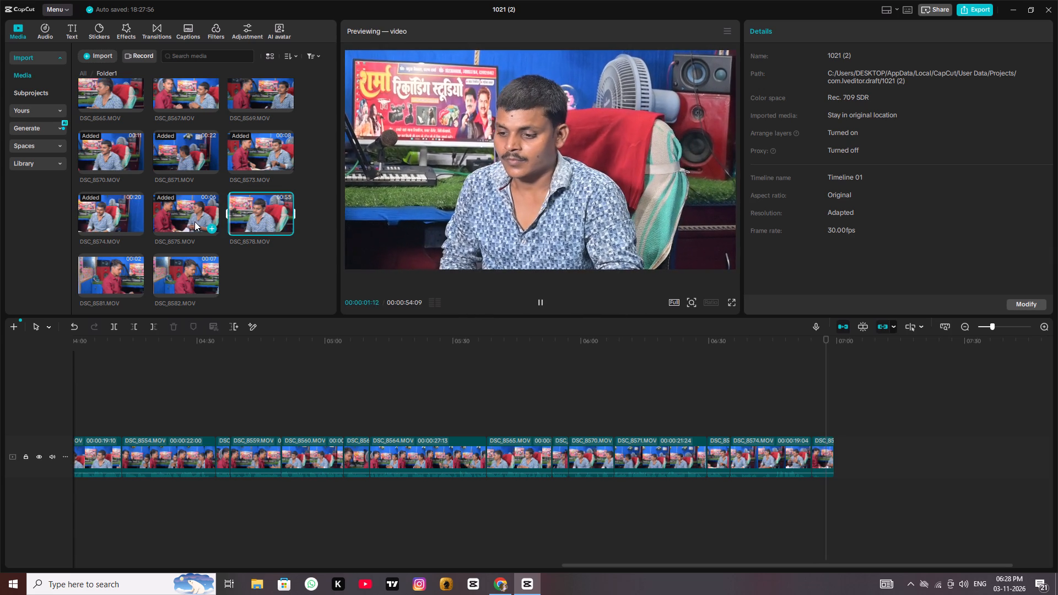
pyautogui.click(187, 213)
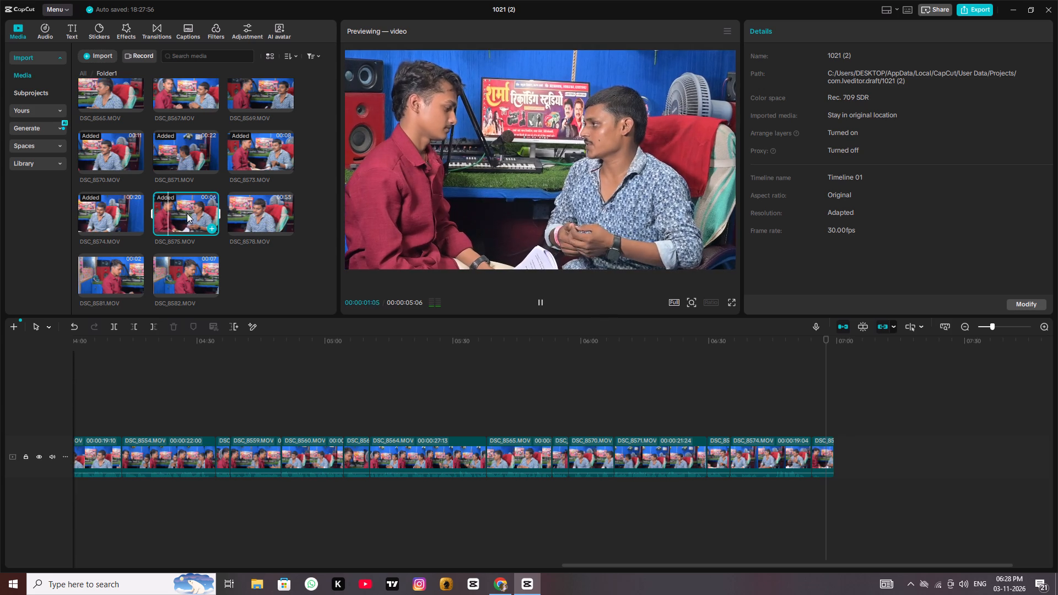
pyautogui.click(256, 213)
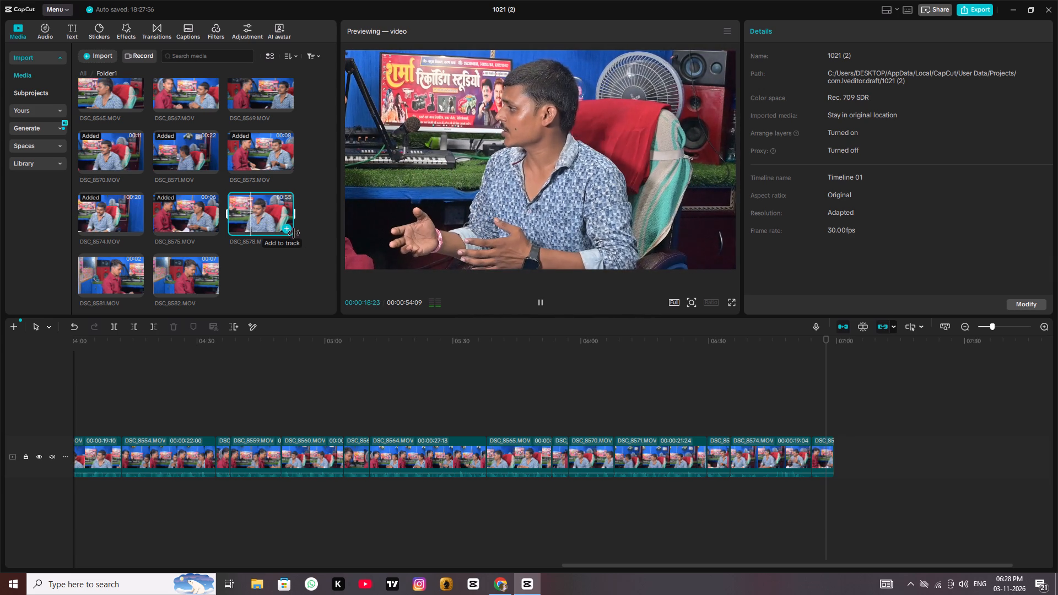
pyautogui.press('space')
# Delete the last clip, DSC_8575.MOV, from the end of the timeline.
pyautogui.click(816, 452)
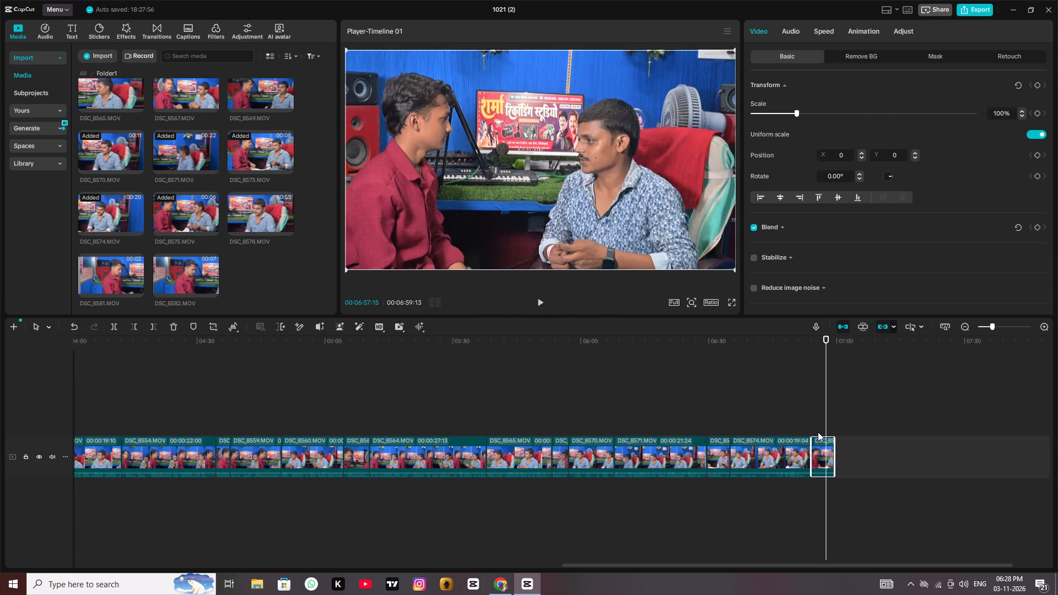
pyautogui.press('Delete')
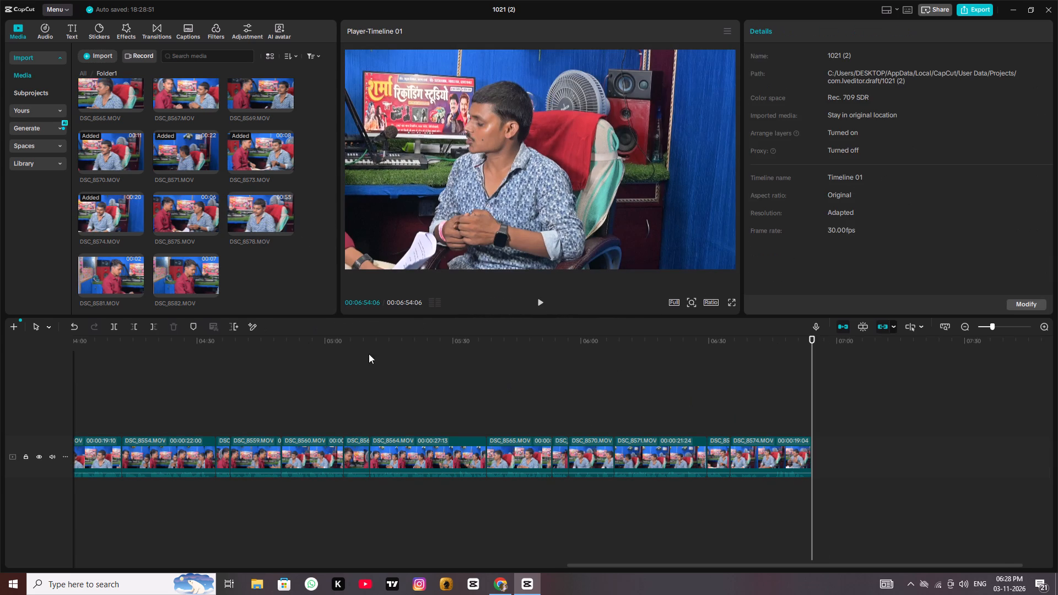
# Preview DSC_8578.MOV and replay the final timeline clips through DSC_8574.MOV to check how the footage continues.
pyautogui.click(249, 215)
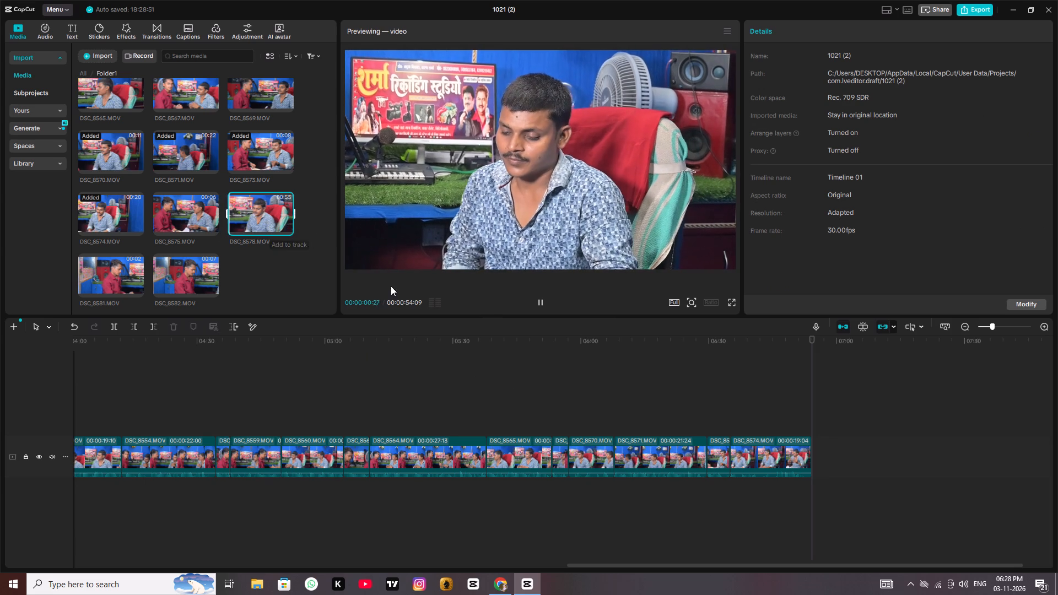
pyautogui.click(766, 336)
pyautogui.press('space')
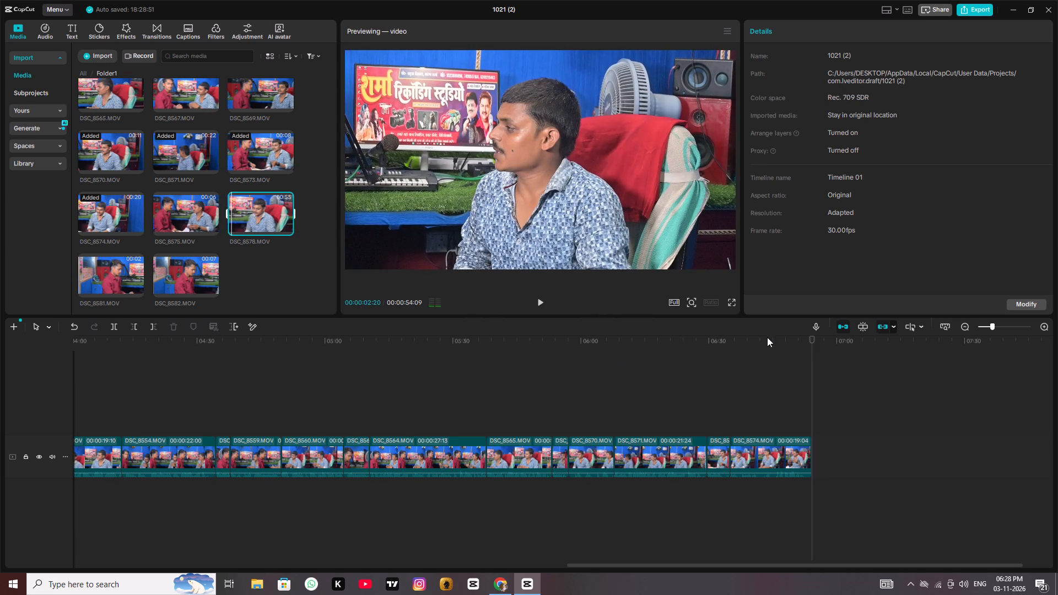
pyautogui.click(767, 337)
pyautogui.click(766, 446)
pyautogui.click(751, 338)
pyautogui.press('space')
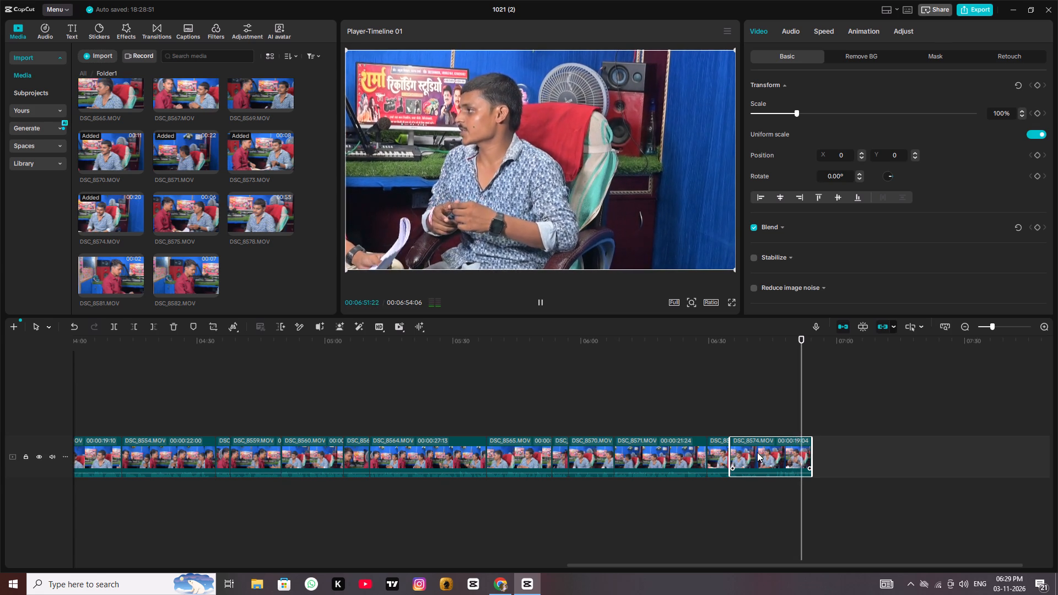
pyautogui.press('space')
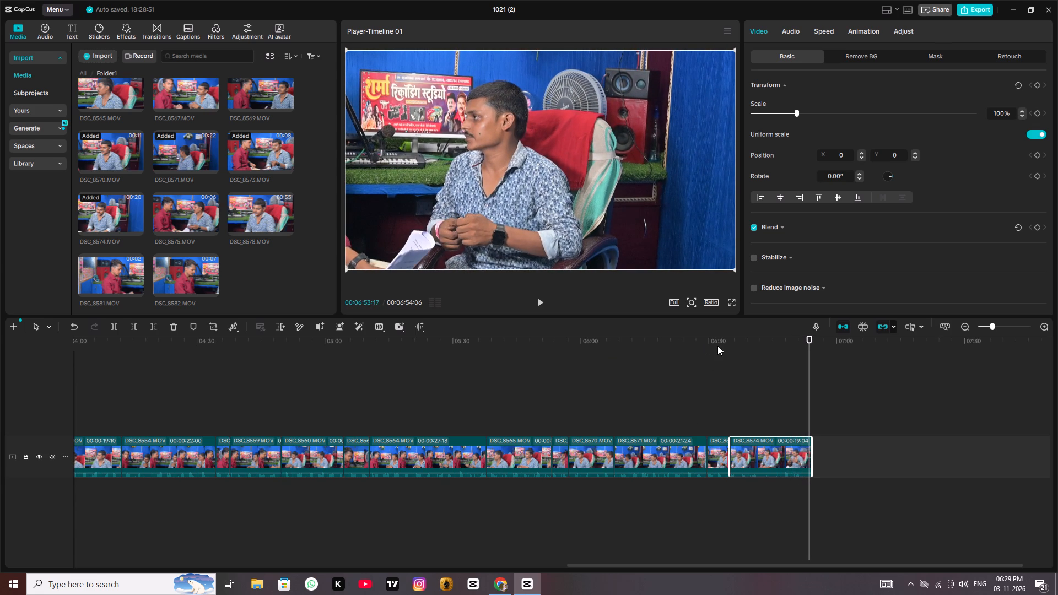
pyautogui.click(697, 335)
pyautogui.press('space')
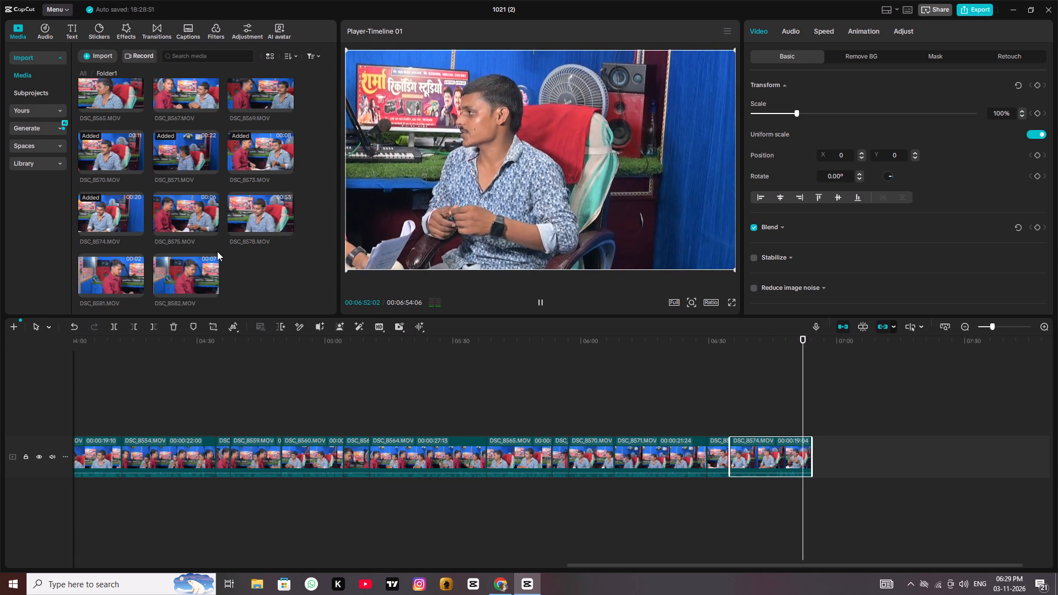
pyautogui.press('space')
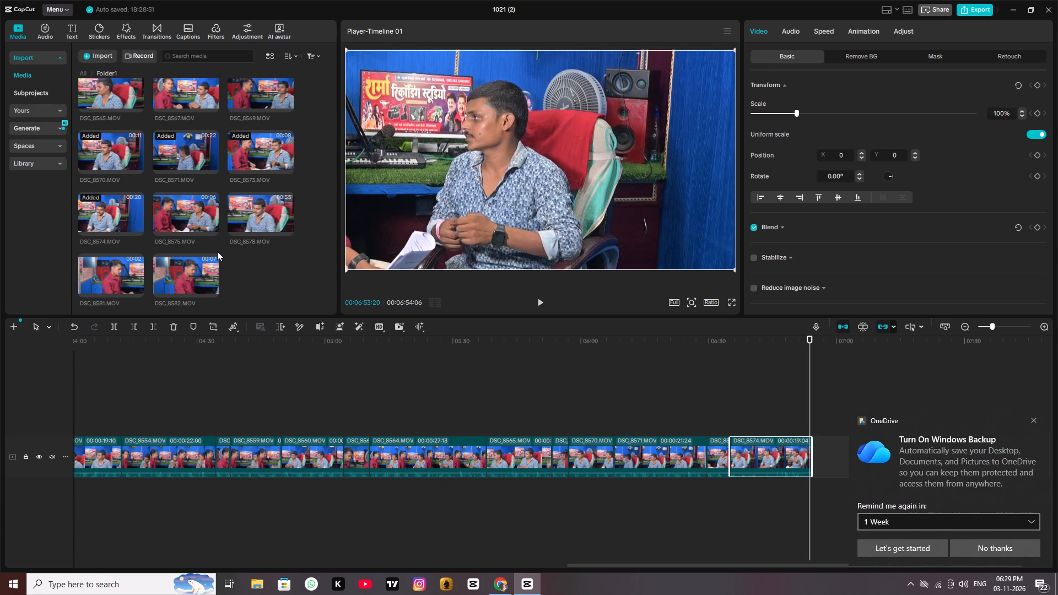
# Preview DSC_8578.MOV again, dismiss the OneDrive backup notification, and delete DSC_8574.MOV from the end of the timeline.
pyautogui.click(240, 220)
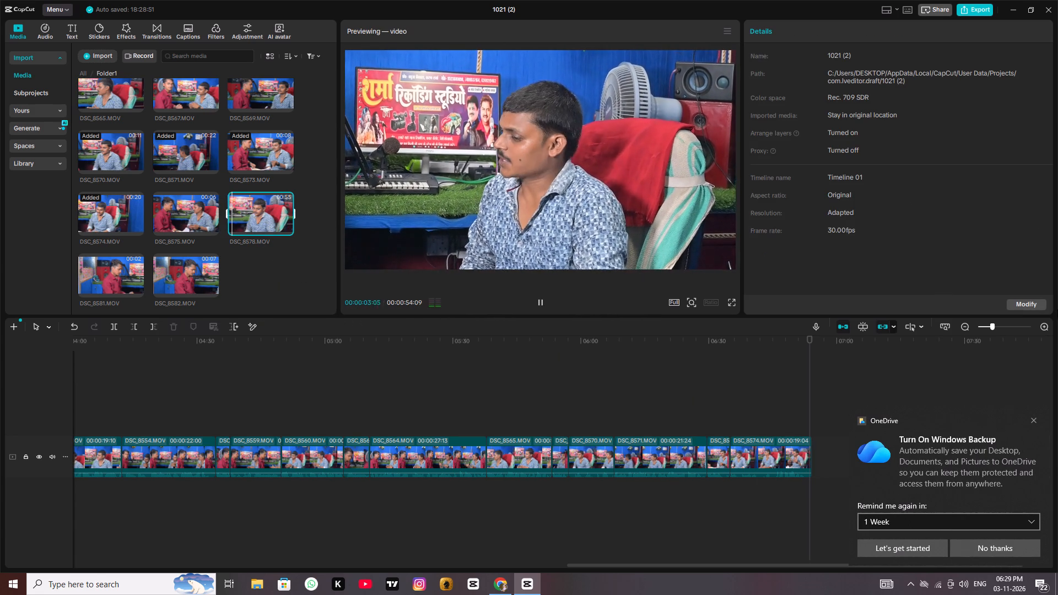
pyautogui.click(1034, 418)
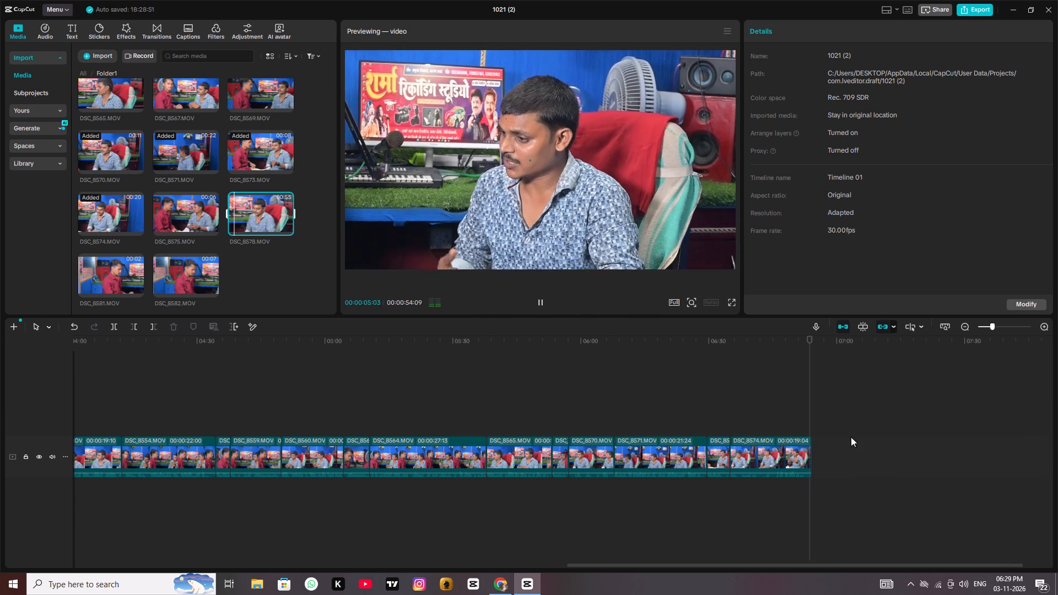
pyautogui.click(781, 446)
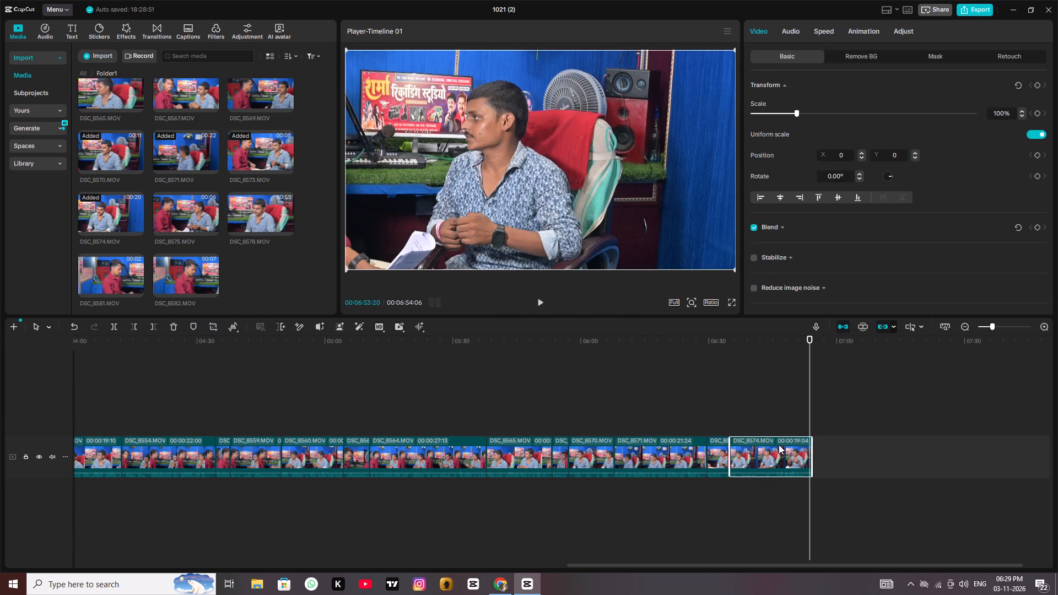
pyautogui.press('Delete')
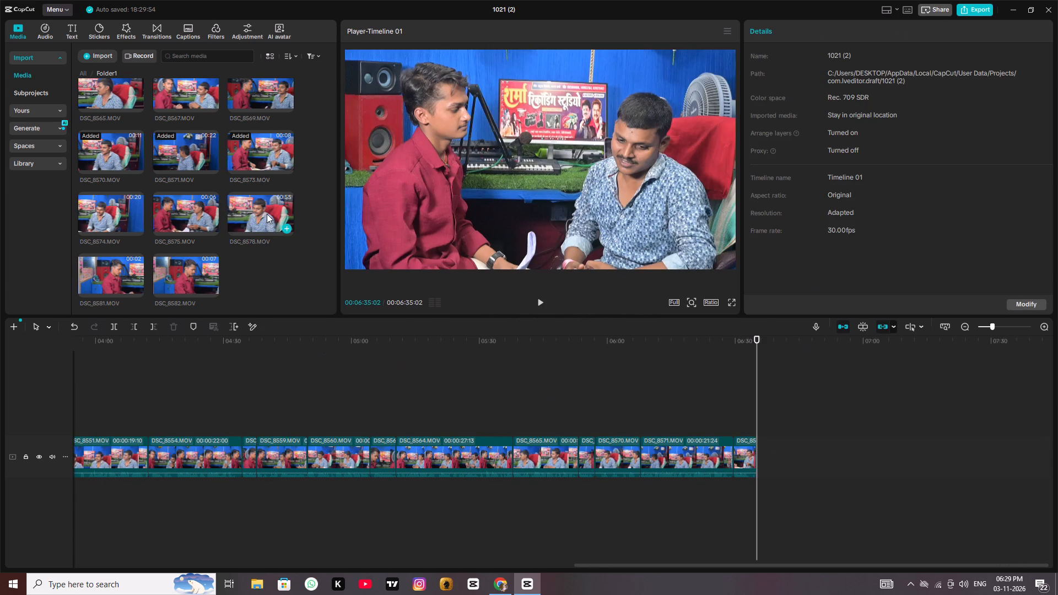
# Add DSC_8578.MOV from Folder1 to the end of the timeline, directly after DSC_8573.MOV.
pyautogui.click(289, 226)
pyautogui.press('space')
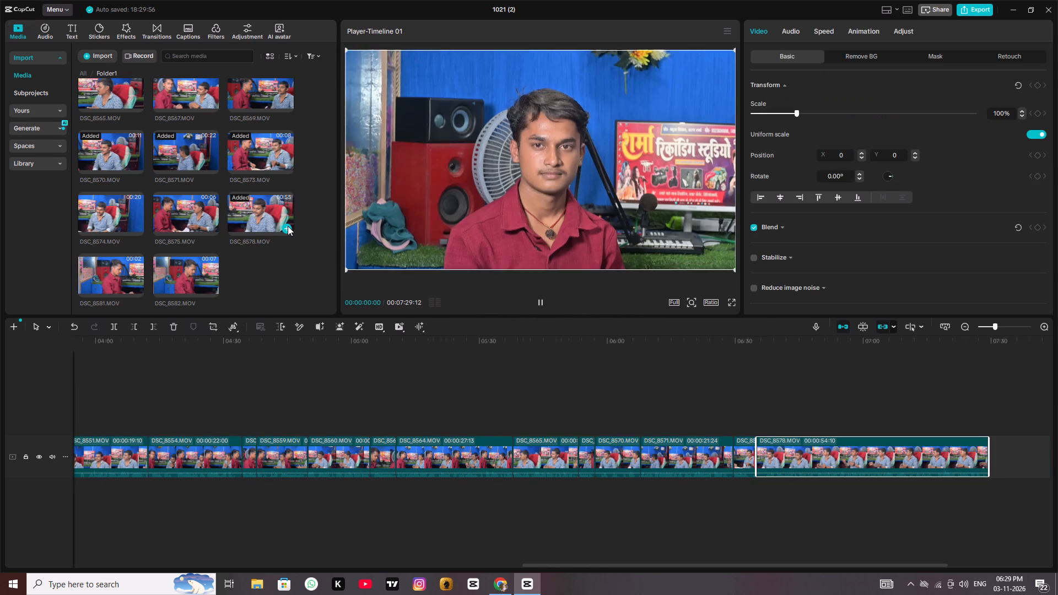
pyautogui.press('space')
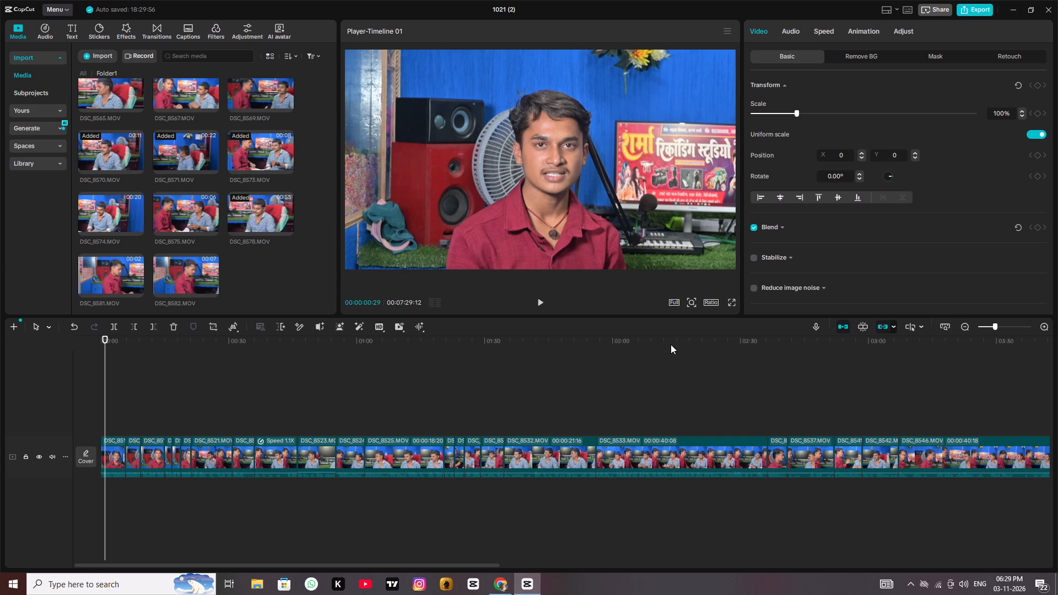
# Play the end of the timeline from within DSC_8571.MOV through DSC_8573.MOV into DSC_8578.MOV to examine the cut.
pyautogui.hotkey('ctrl', '-')
pyautogui.hotkey('ctrl', '-')
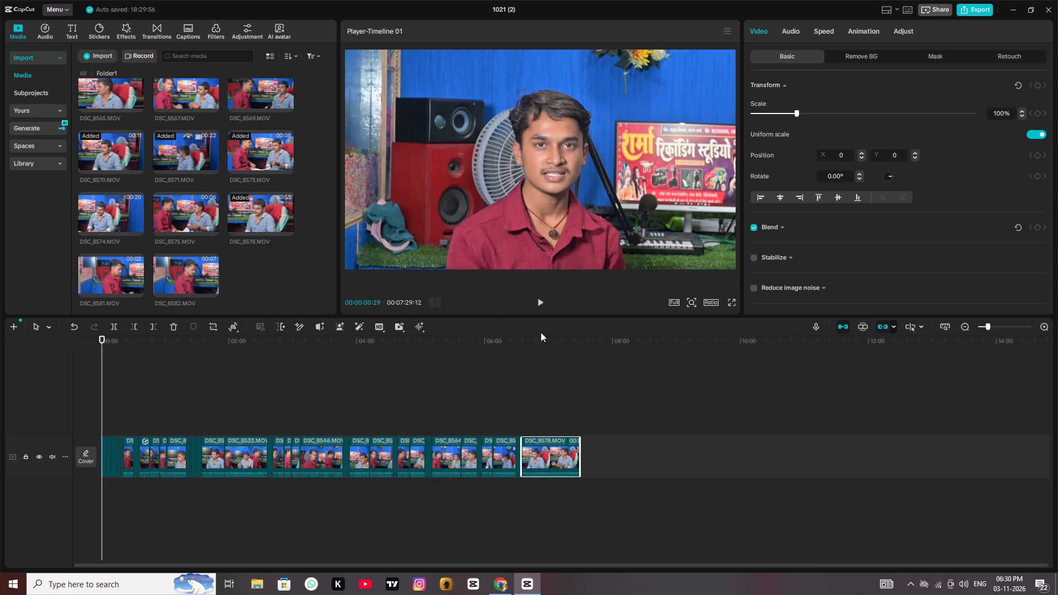
pyautogui.click(522, 337)
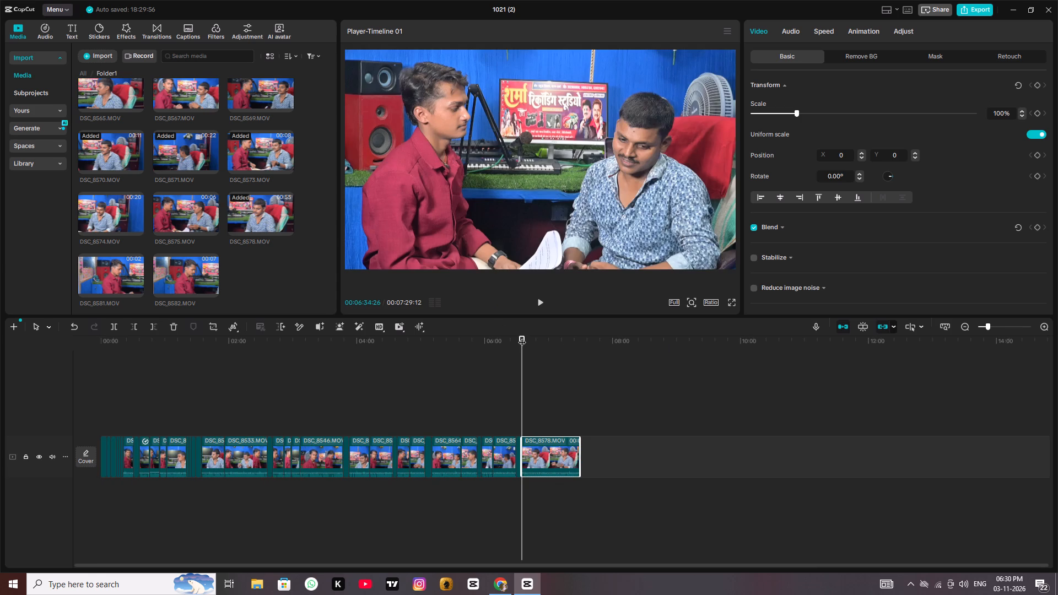
pyautogui.press('space')
pyautogui.press('space')
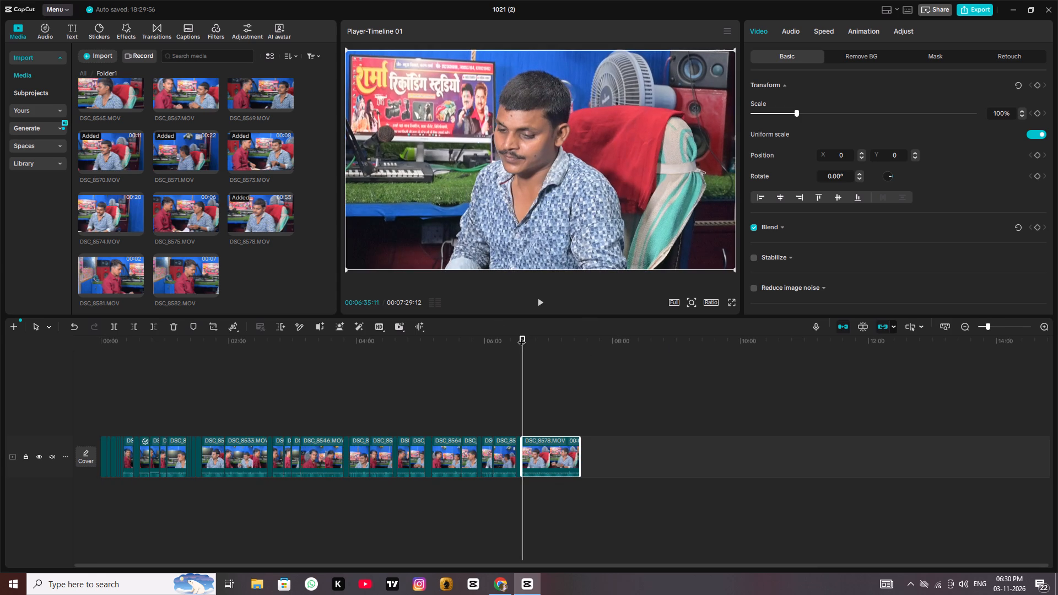
pyautogui.hotkey('ctrl', '=')
pyautogui.hotkey('ctrl', '=')
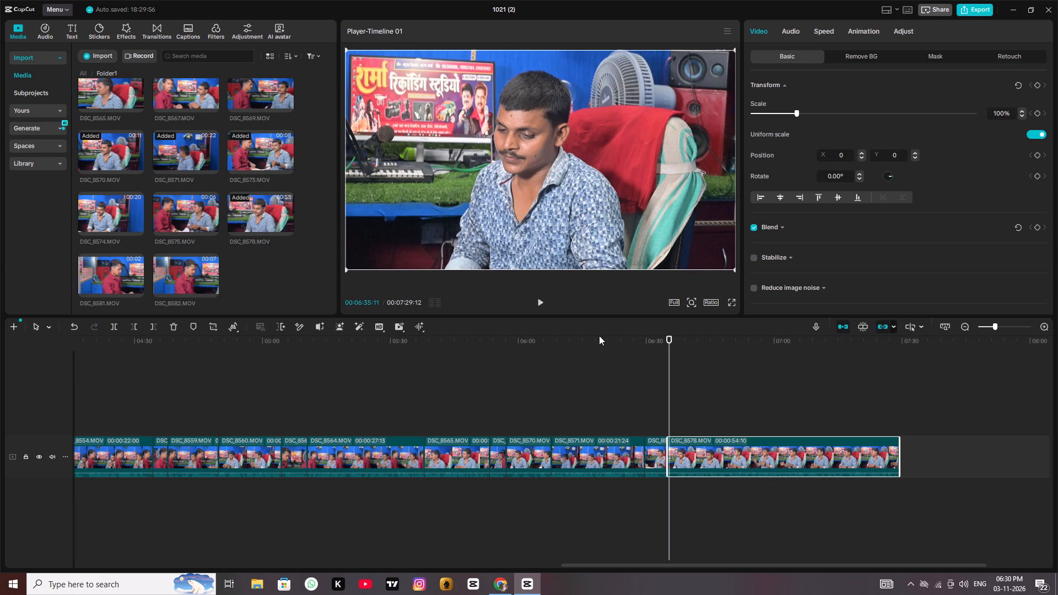
pyautogui.click(599, 336)
pyautogui.press('space')
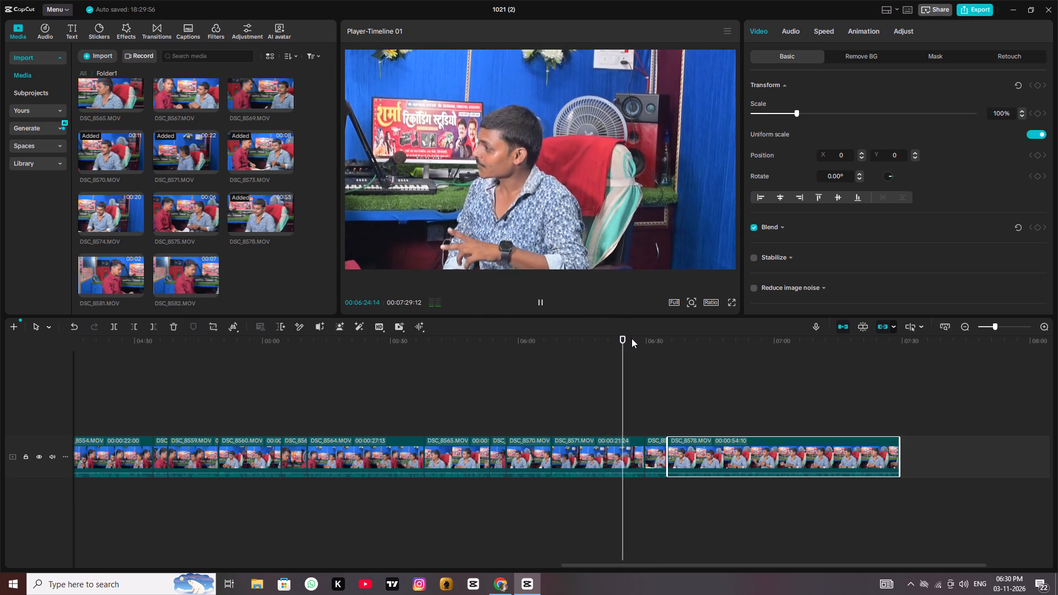
pyautogui.press('Right')
pyautogui.press('Right')
pyautogui.press('Right')
pyautogui.press('Right')
pyautogui.press('Right')
pyautogui.press('Right')
pyautogui.press('Right')
pyautogui.press('Right')
pyautogui.press('Right')
pyautogui.press('Right')
pyautogui.press('Right')
pyautogui.press('Right')
pyautogui.press('Right')
pyautogui.press('Right')
pyautogui.press('Right')
pyautogui.press('Right')
pyautogui.press('Right')
pyautogui.press('Right')
pyautogui.press('Right')
pyautogui.press('Right')
pyautogui.press('Right')
pyautogui.press('Right')
pyautogui.press('Right')
pyautogui.press('Right')
pyautogui.press('Right')
pyautogui.press('Right')
pyautogui.press('Right')
pyautogui.press('Right')
pyautogui.press('Right')
pyautogui.press('Right')
pyautogui.press('Right')
pyautogui.press('Right')
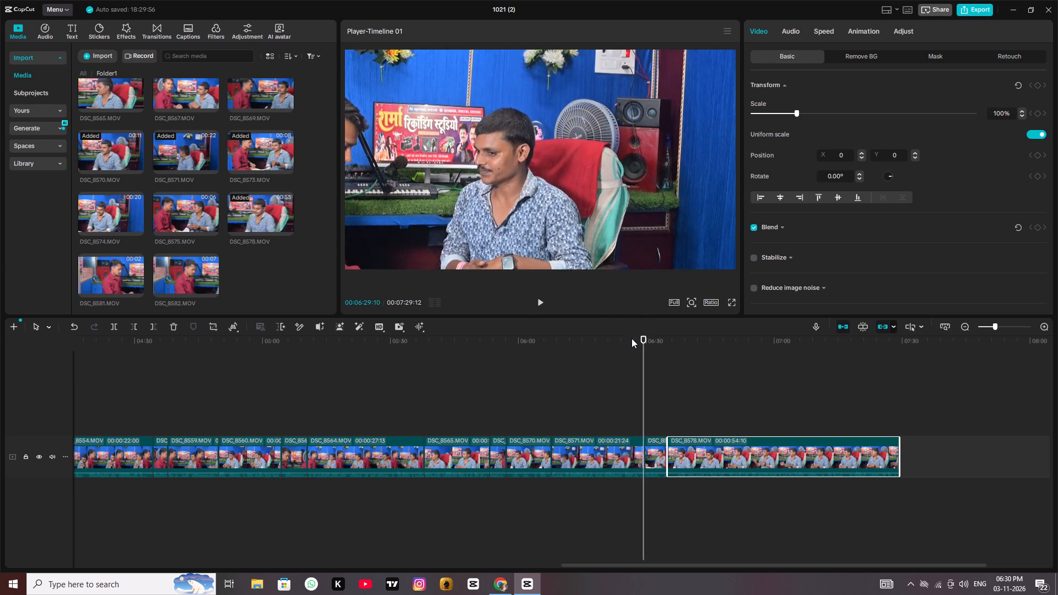
pyautogui.press('space')
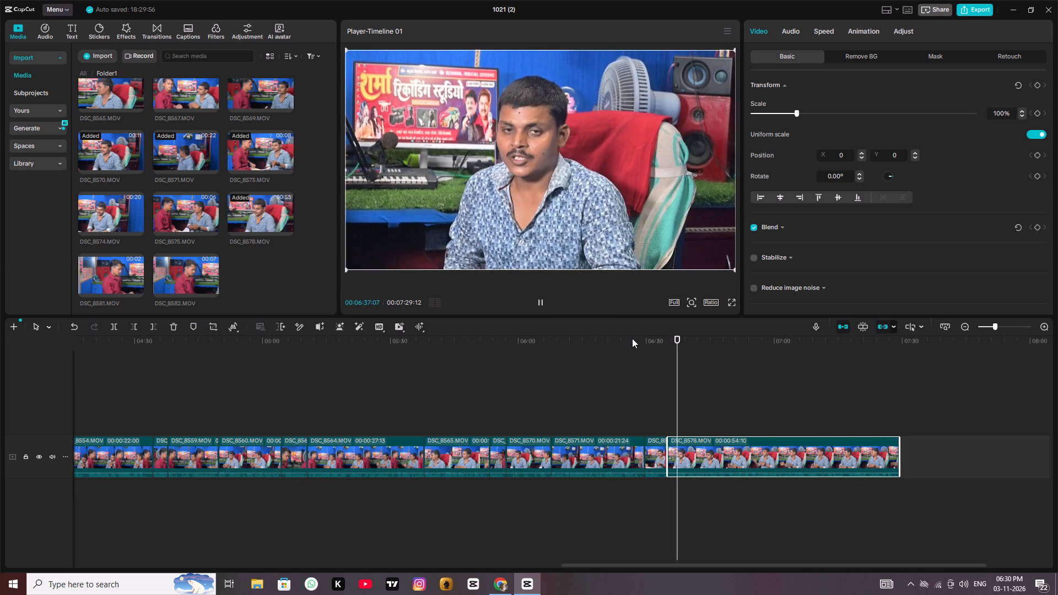
pyautogui.press('space')
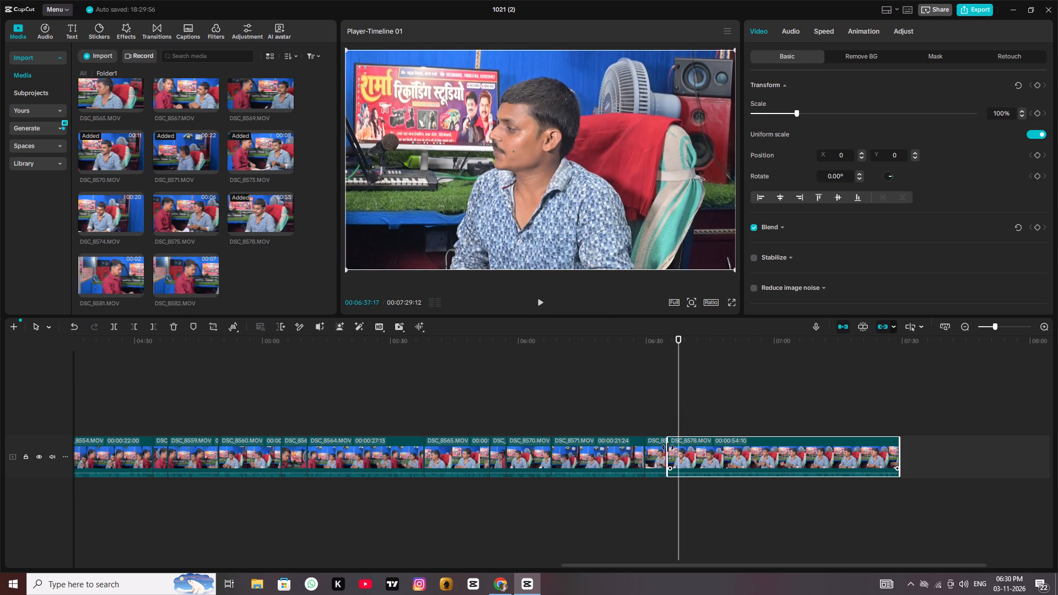
# Trim the start of DSC_8578.MOV so the clip lasts about 00:00:52:24, and replay the cut leading into it.
pyautogui.moveTo(668, 447); pyautogui.dragTo(672, 448)
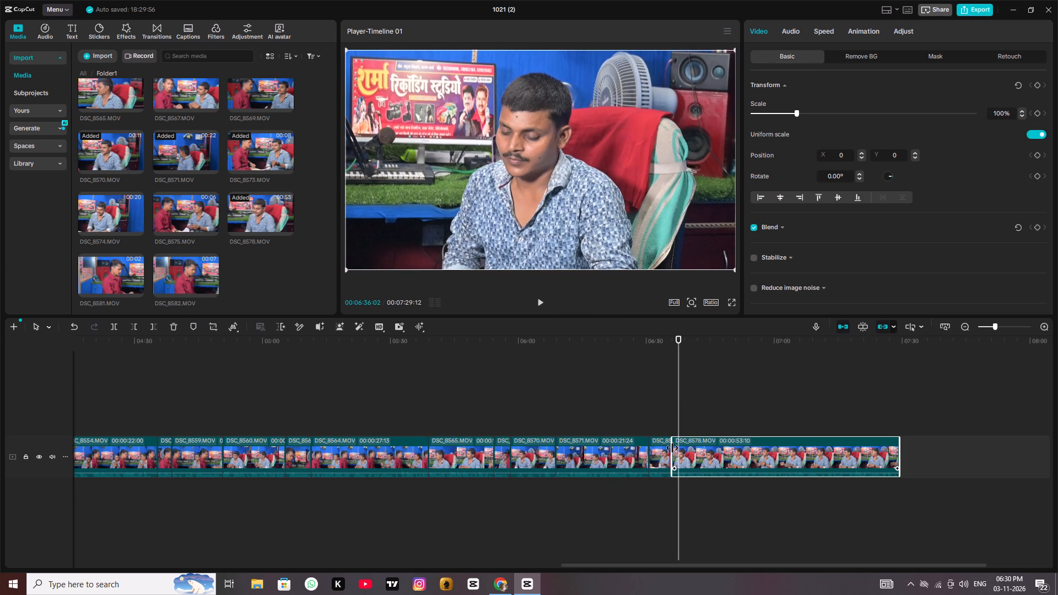
pyautogui.moveTo(672, 448); pyautogui.dragTo(674, 448)
pyautogui.click(661, 337)
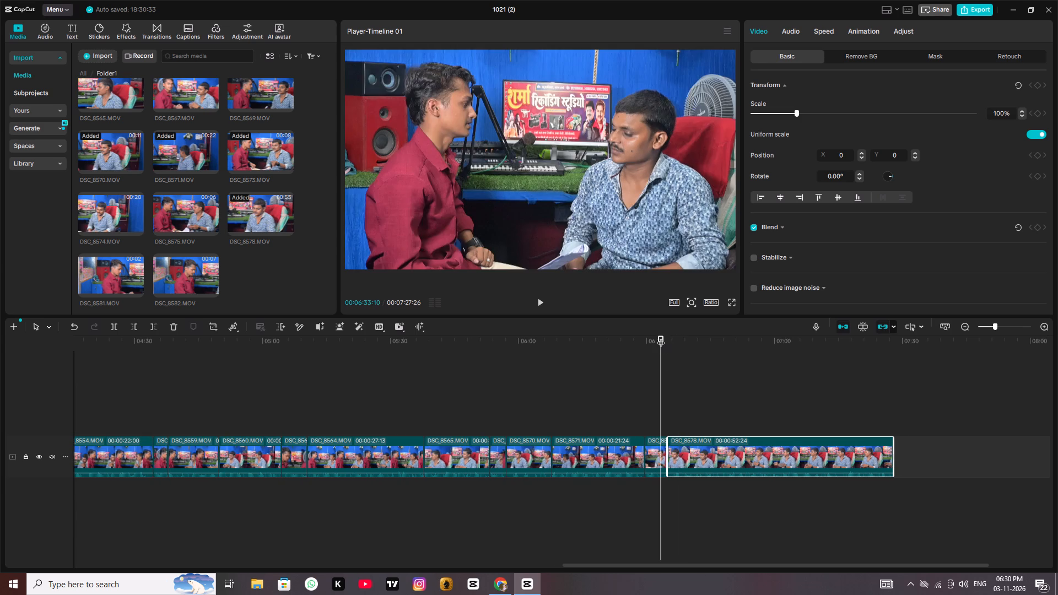
pyautogui.press('space')
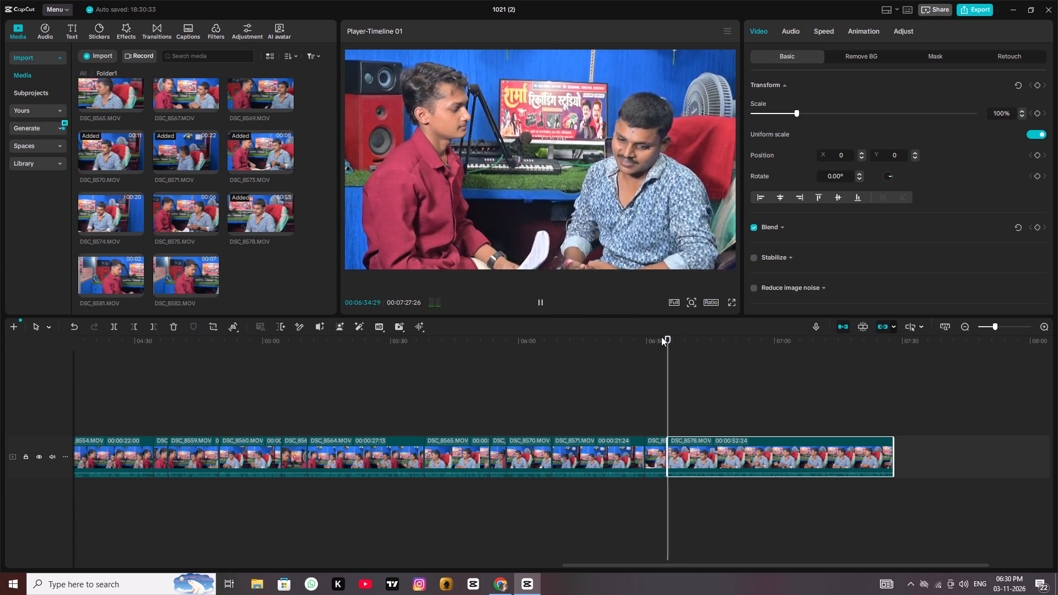
# Trim about 10 frames off the end of DSC_8573.MOV, just before DSC_8578.MOV.
pyautogui.click(658, 456)
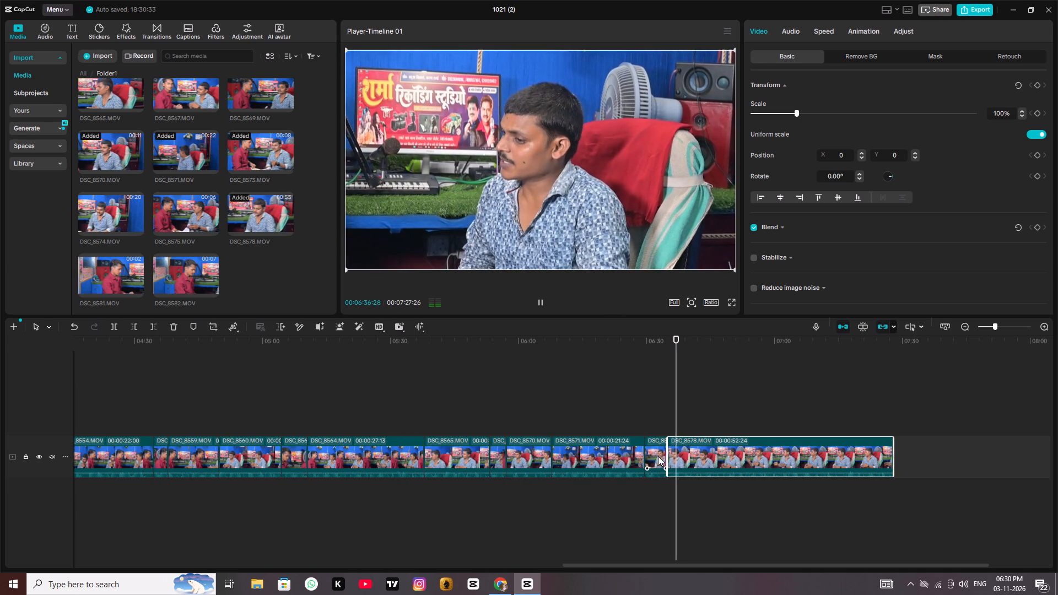
pyautogui.press('space')
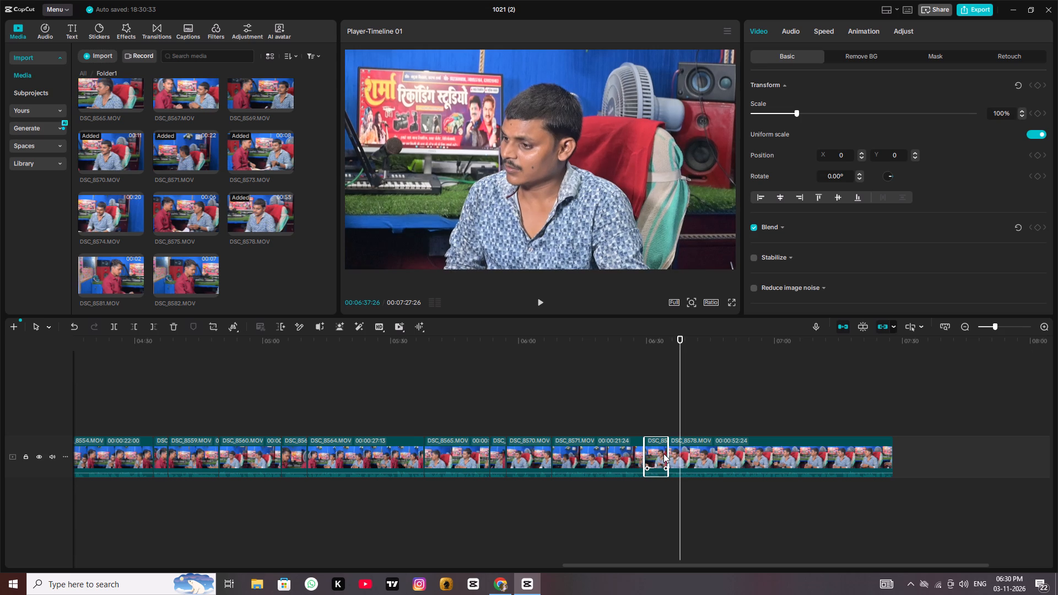
pyautogui.hotkey('ctrl', '=')
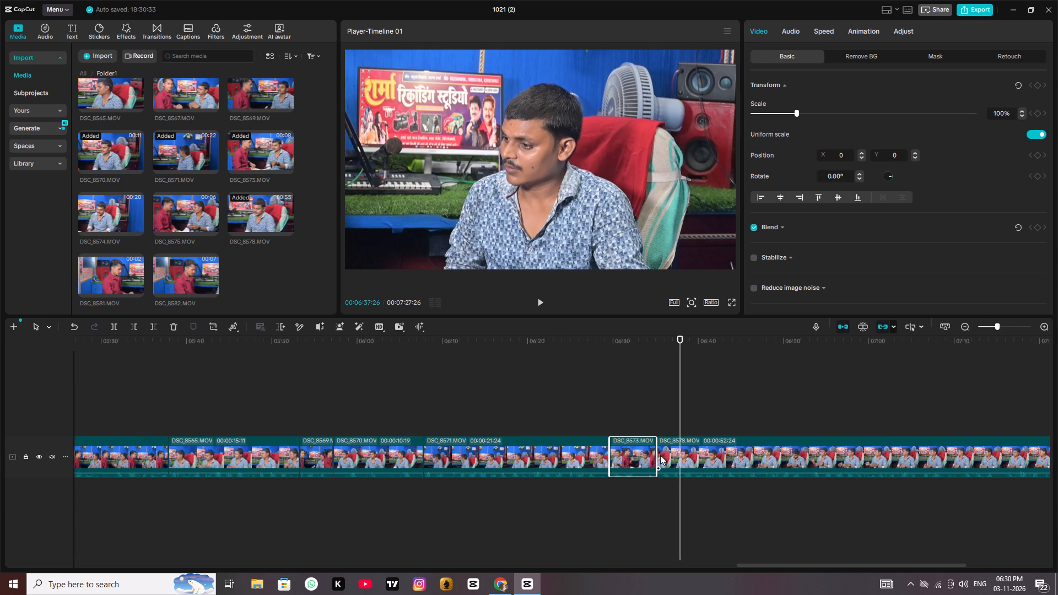
pyautogui.moveTo(657, 455); pyautogui.dragTo(653, 455)
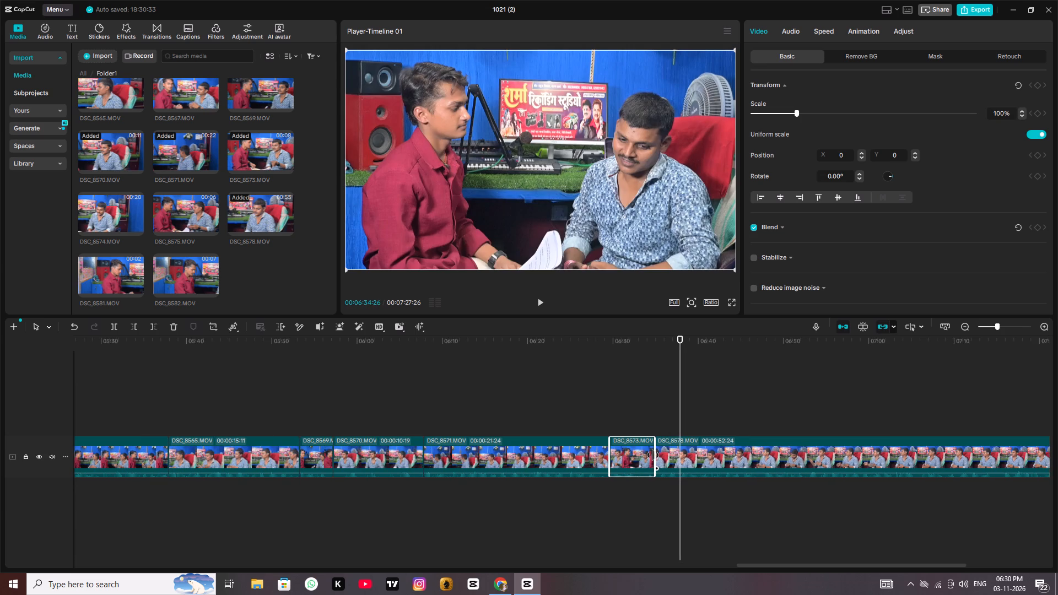
pyautogui.moveTo(653, 455); pyautogui.dragTo(652, 455)
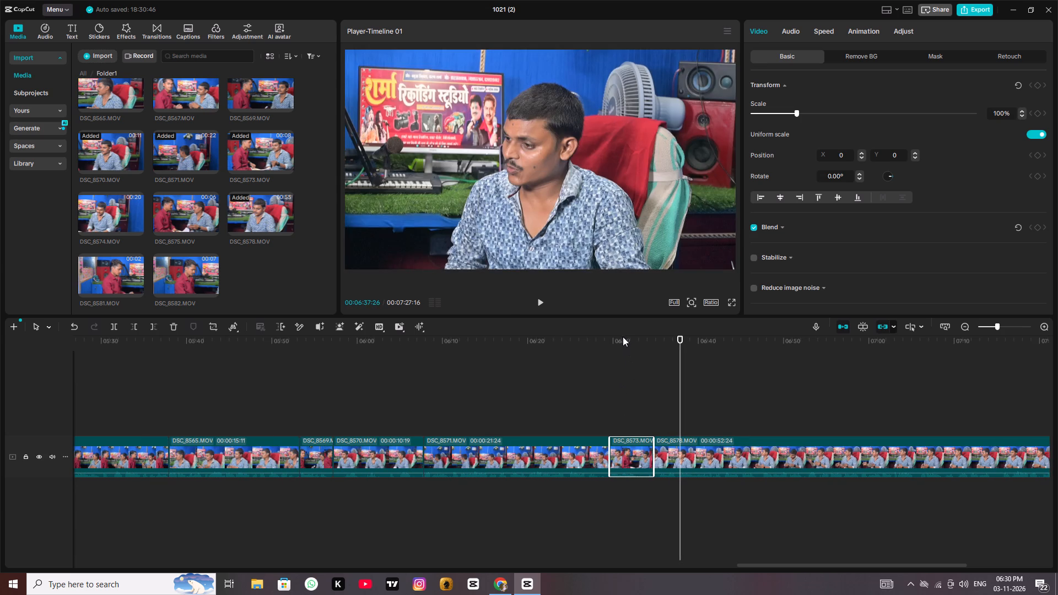
# Replay DSC_8573.MOV to find a tighter out point and trim its end back to about 00:06:34:04.
pyautogui.click(622, 336)
pyautogui.press('space')
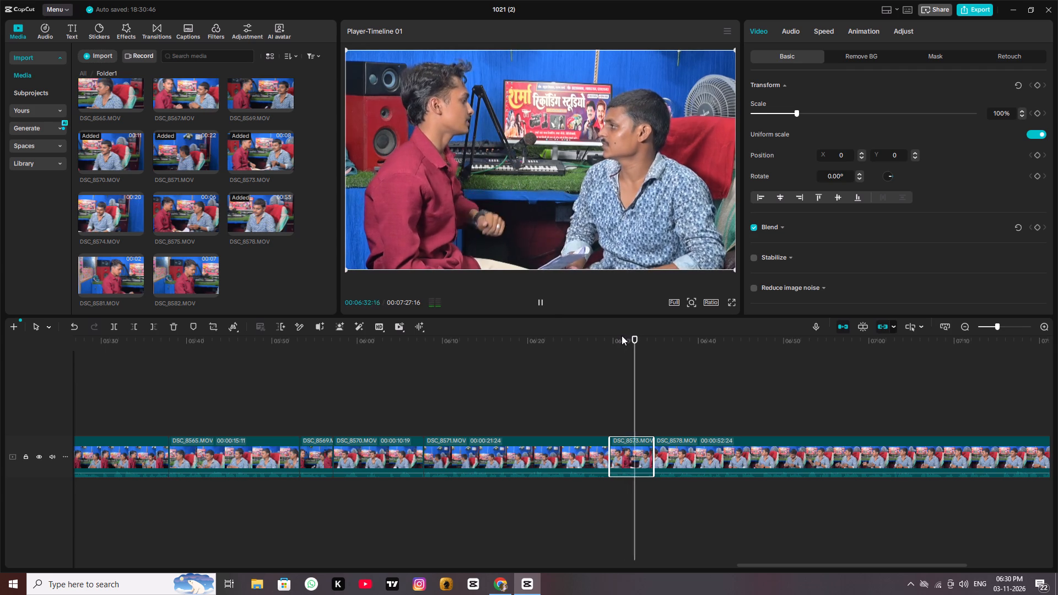
pyautogui.press('space')
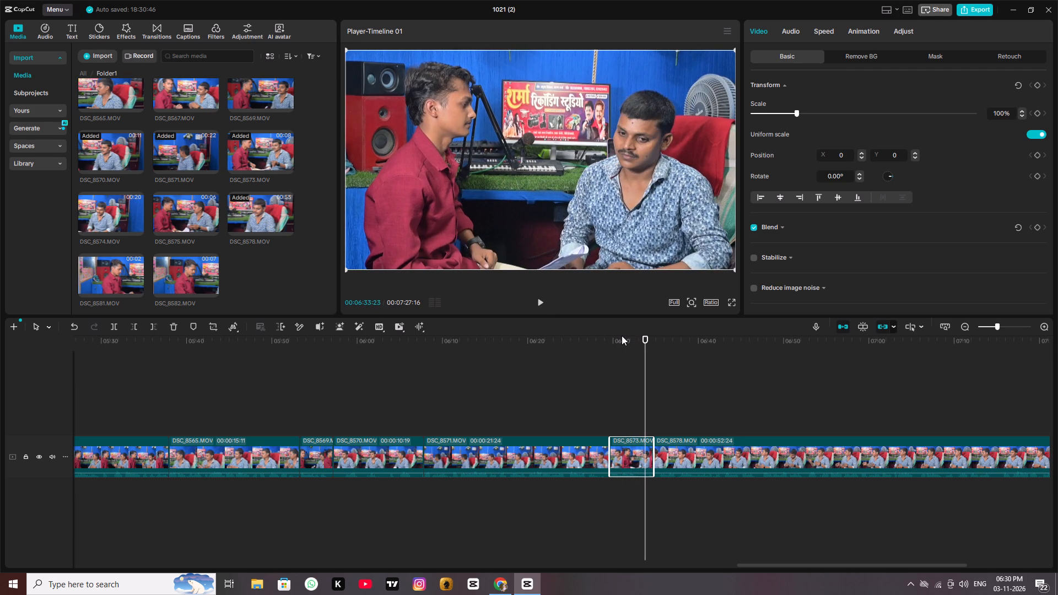
pyautogui.press('space')
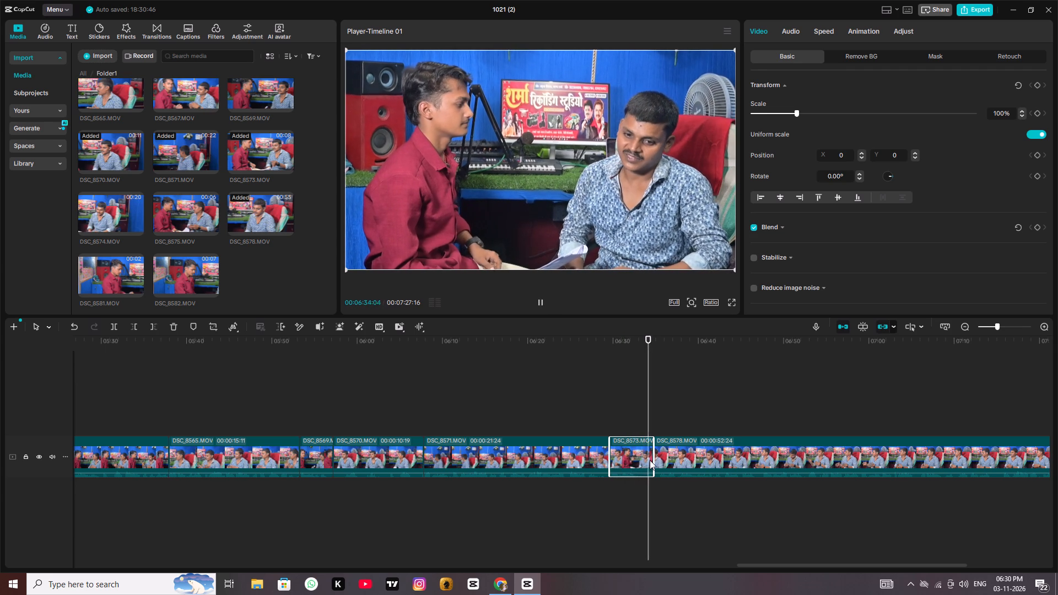
pyautogui.press('space')
pyautogui.press('Left')
pyautogui.press('Left')
pyautogui.press('Left')
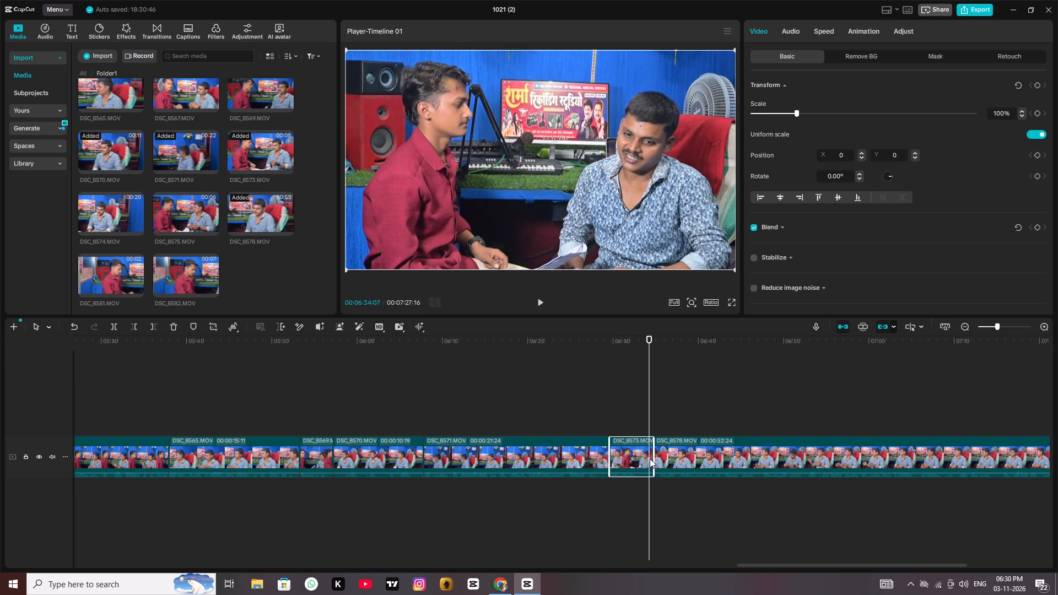
pyautogui.moveTo(654, 453); pyautogui.dragTo(651, 453)
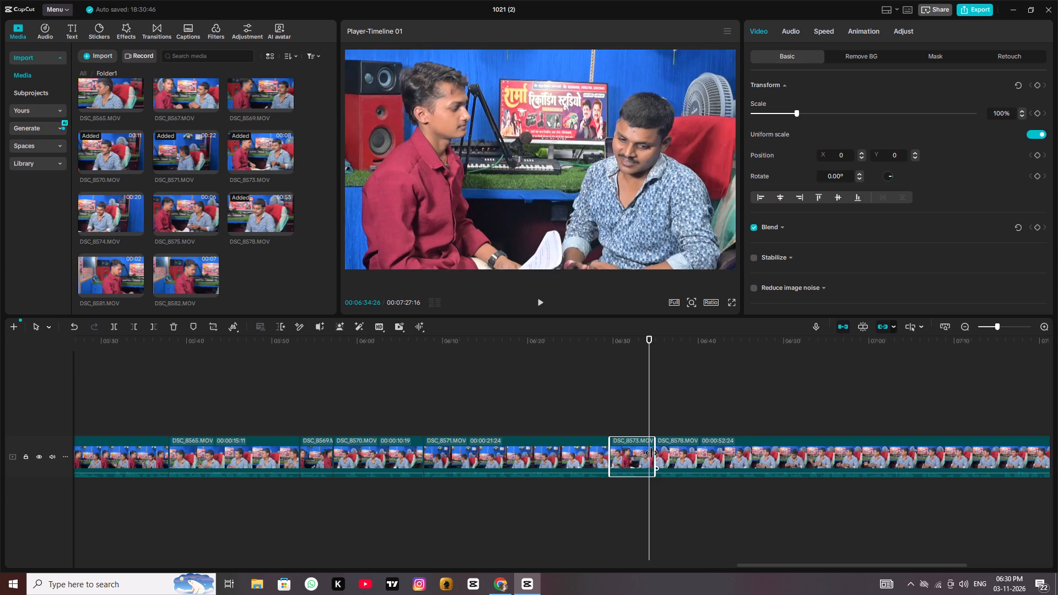
pyautogui.moveTo(651, 453); pyautogui.dragTo(648, 450)
pyautogui.press('space')
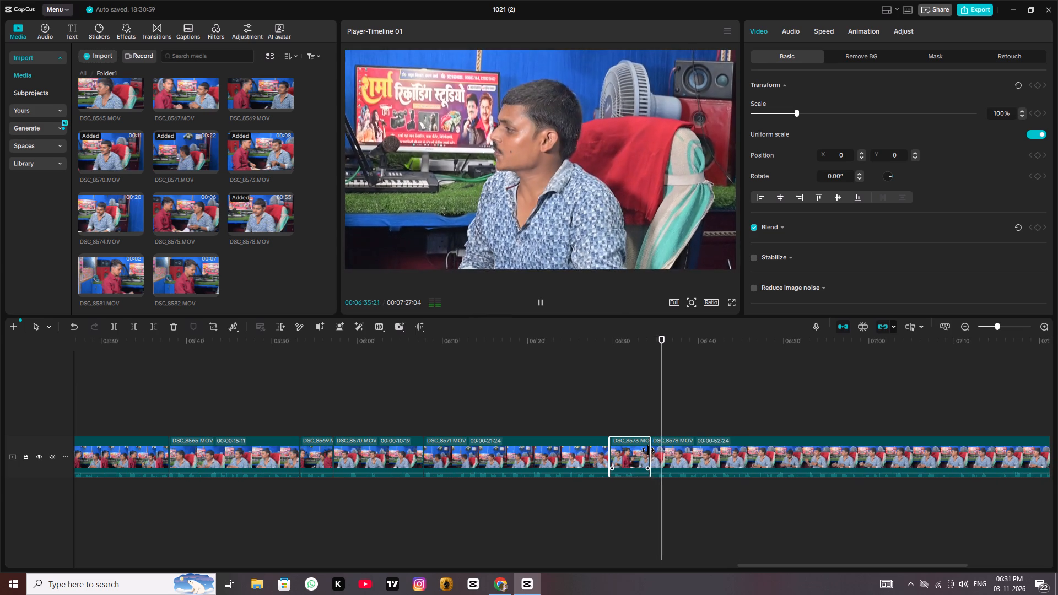
pyautogui.click(648, 452)
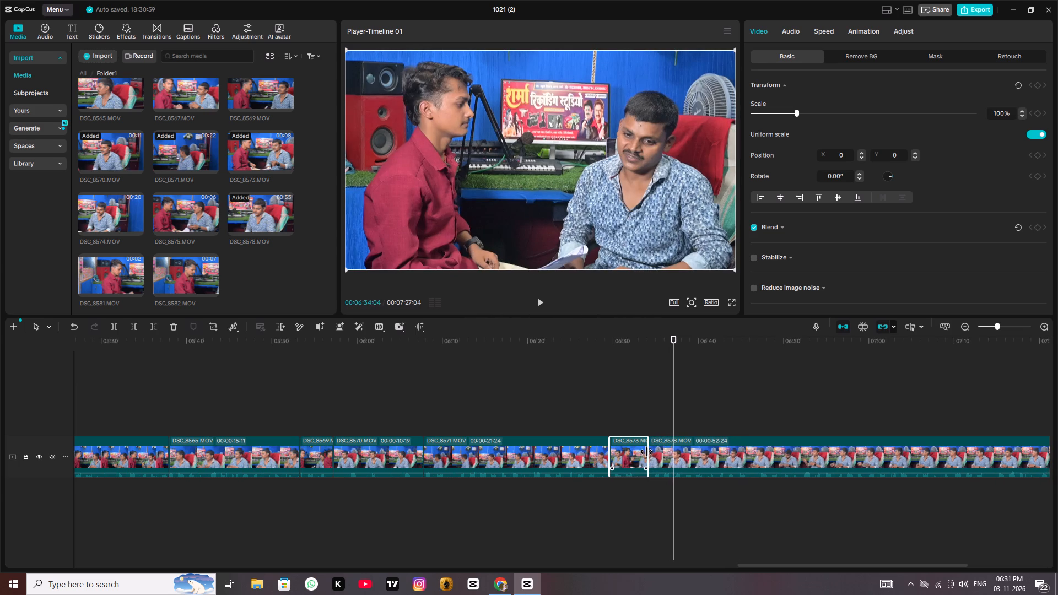
# Play the join from DSC_8573.MOV into DSC_8578.MOV and watch how the DSC_8578.MOV footage continues.
pyautogui.press('space')
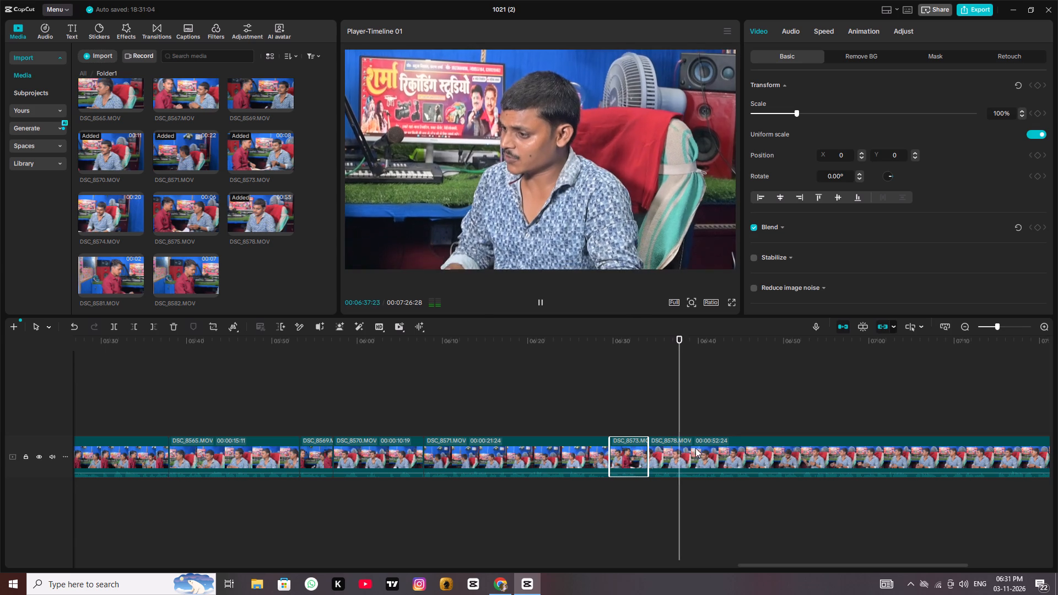
pyautogui.click(671, 451)
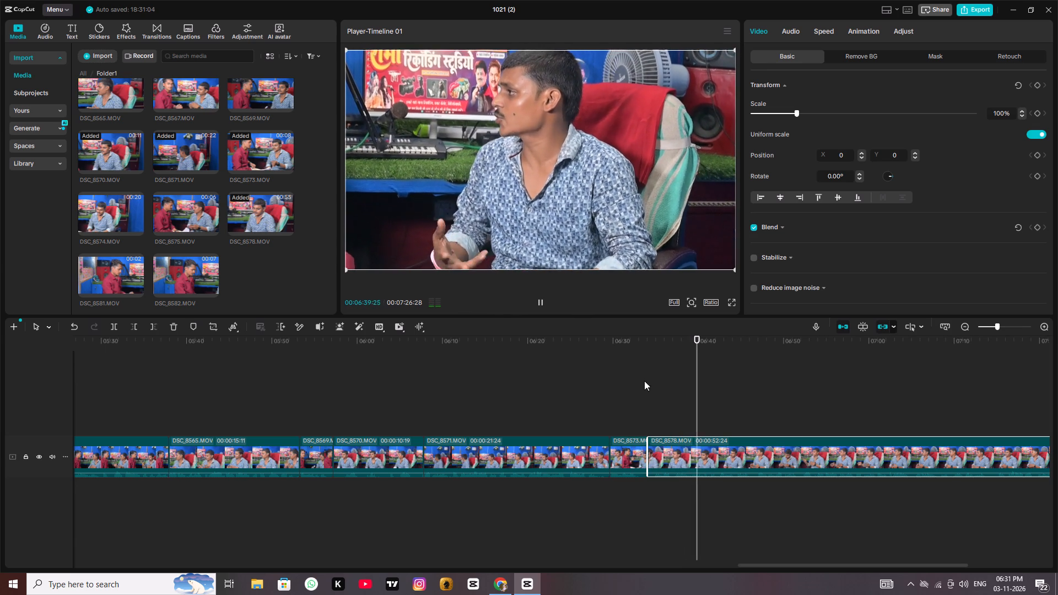
pyautogui.click(638, 338)
pyautogui.press('space')
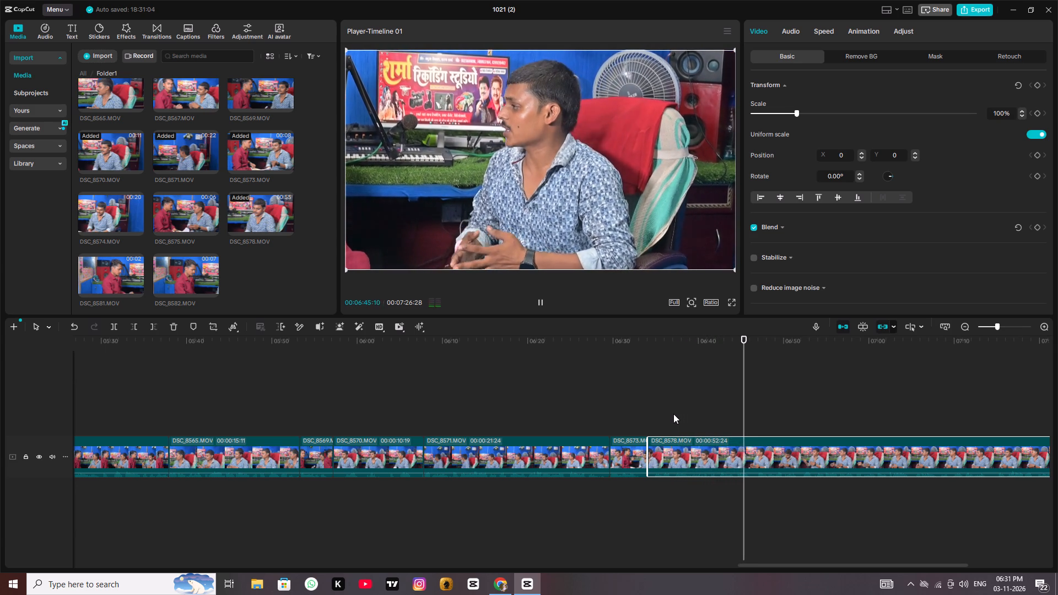
# Open the pinned app with the K logo.
pyautogui.click(347, 587)
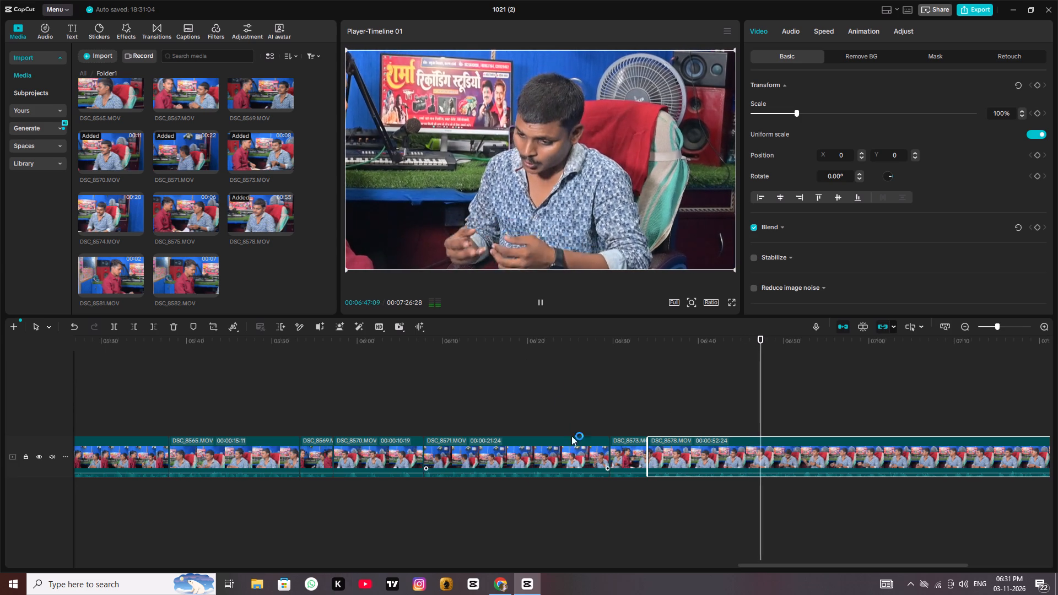
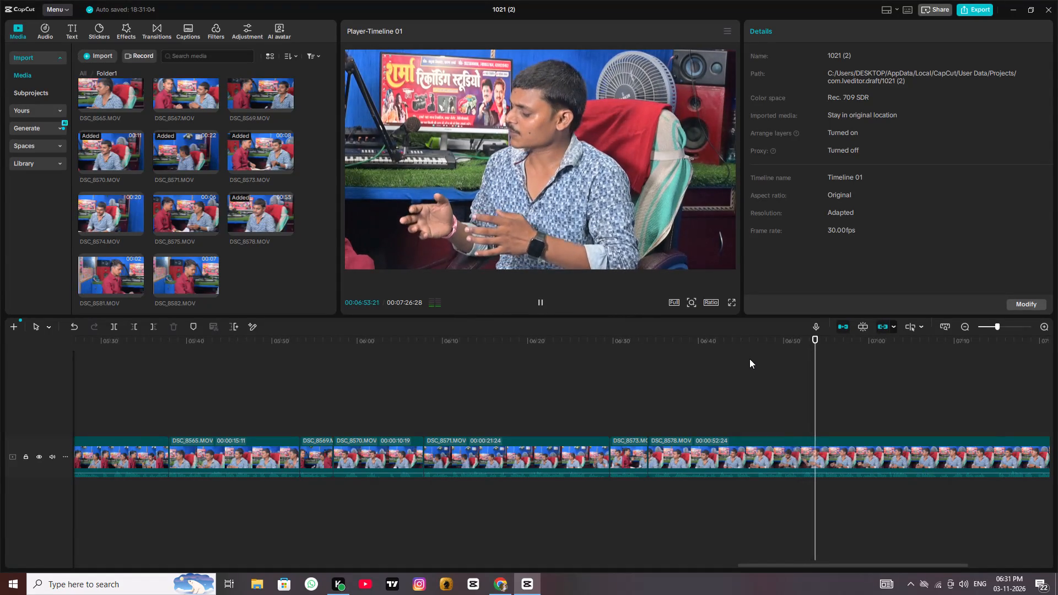
# Play the rest of DSC_8578.MOV through to the end of the timeline.
pyautogui.press('space')
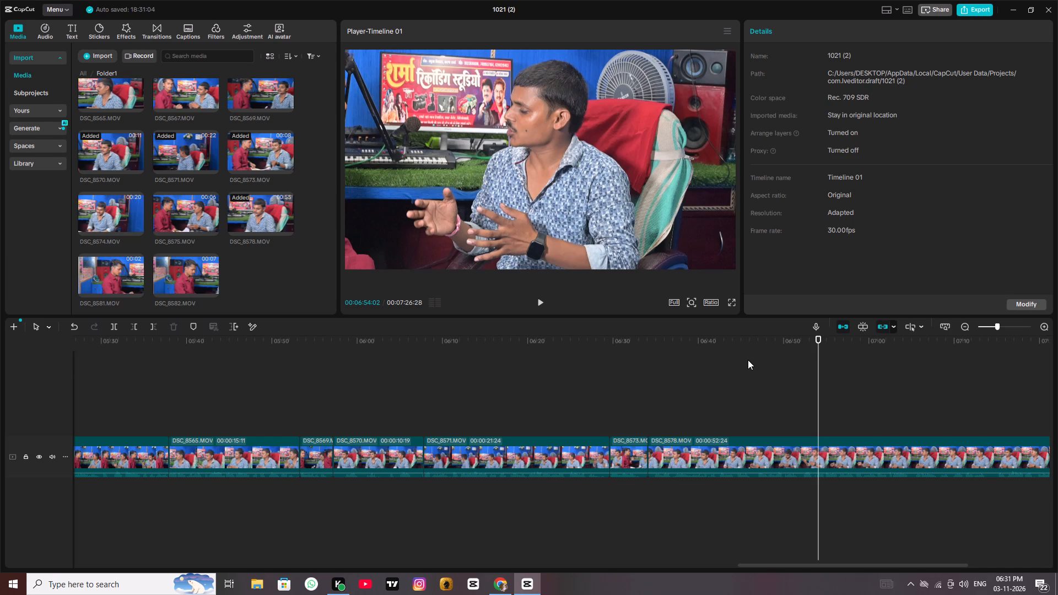
pyautogui.press('space')
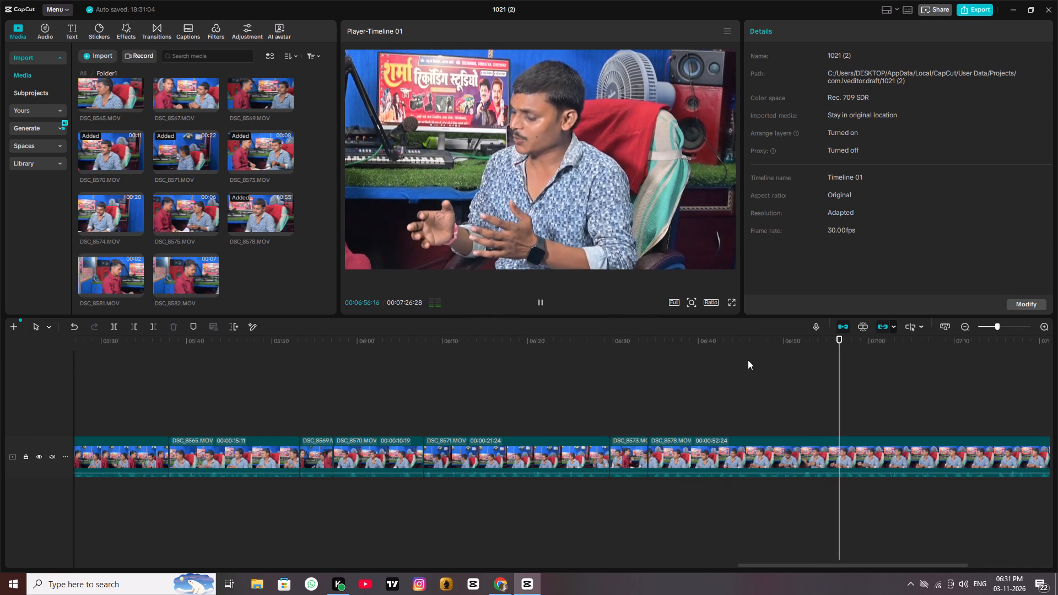
pyautogui.hotkey('ctrl', '-')
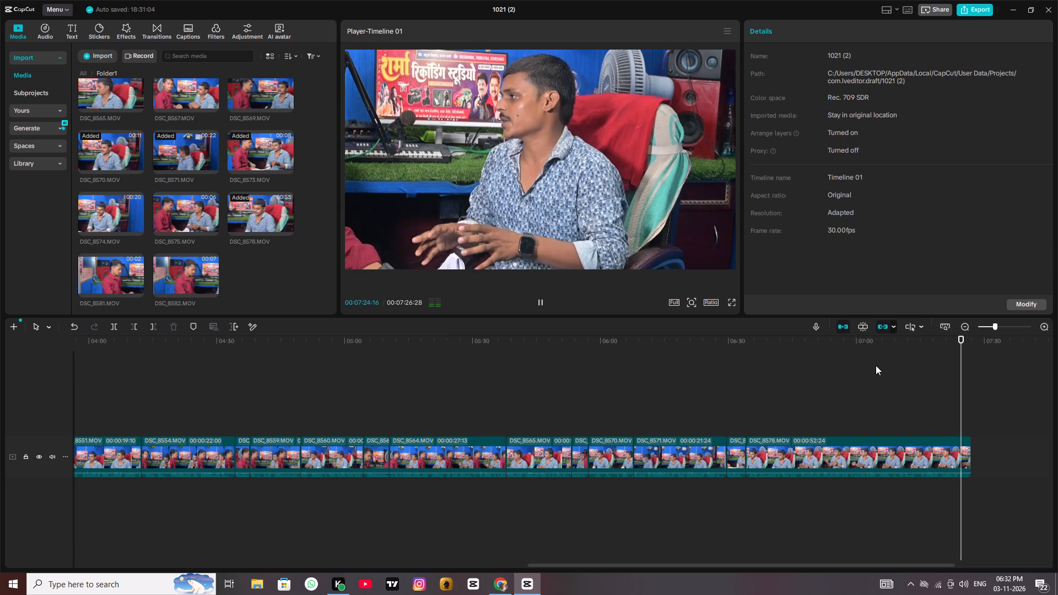
pyautogui.press('space')
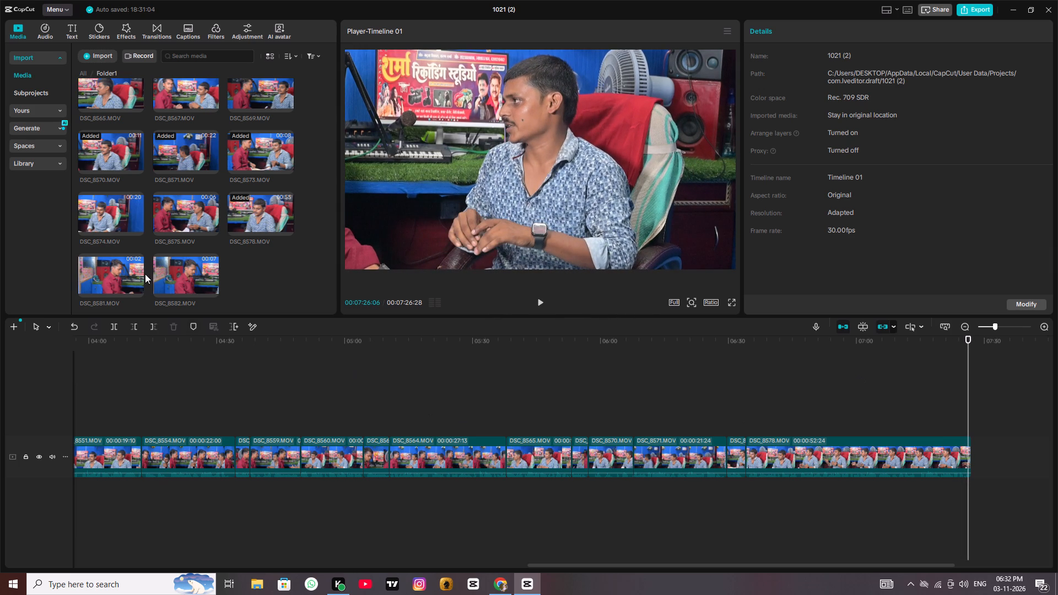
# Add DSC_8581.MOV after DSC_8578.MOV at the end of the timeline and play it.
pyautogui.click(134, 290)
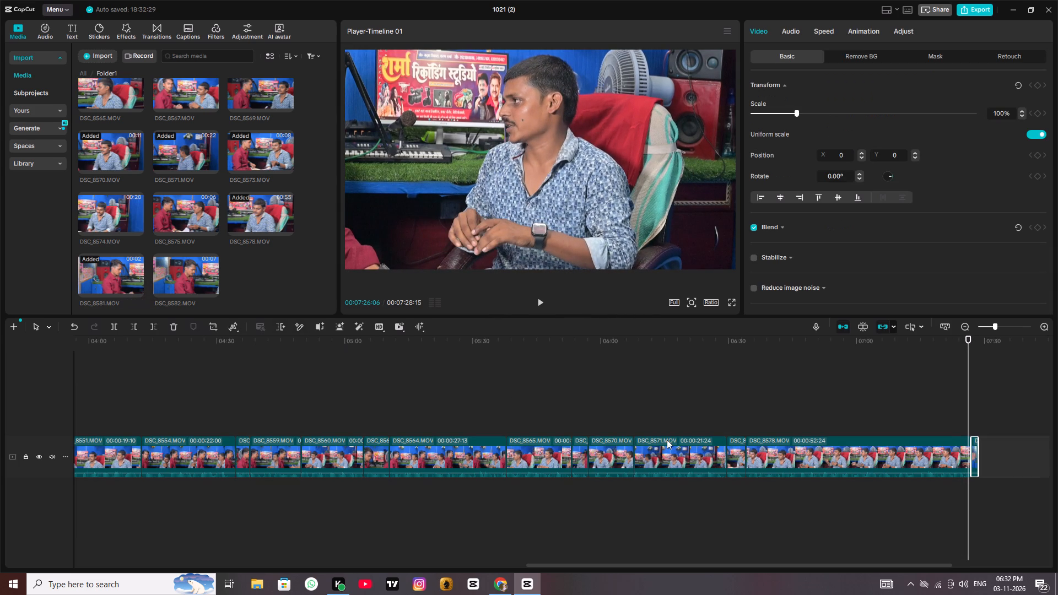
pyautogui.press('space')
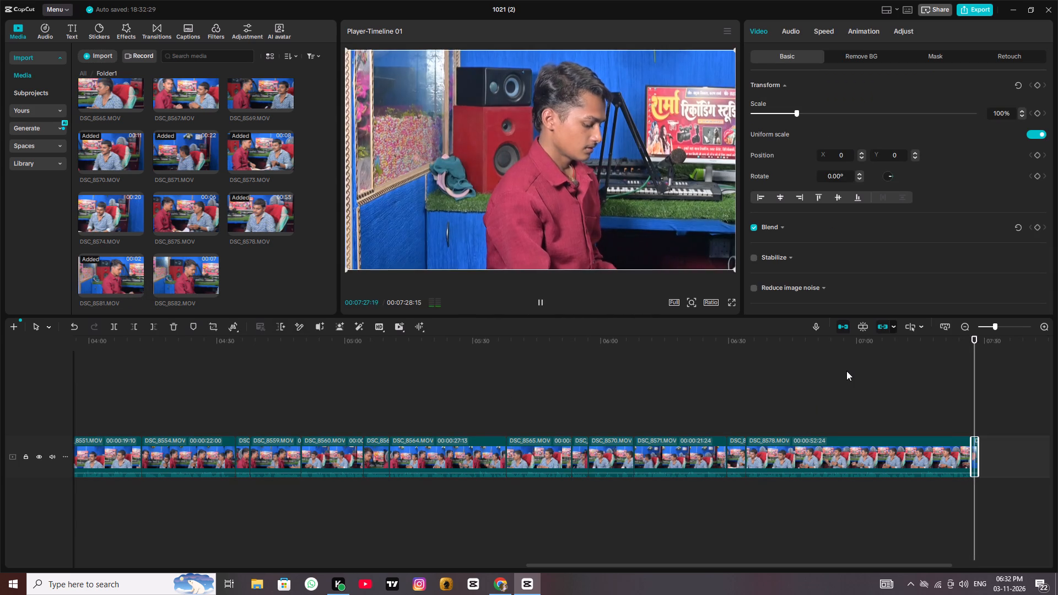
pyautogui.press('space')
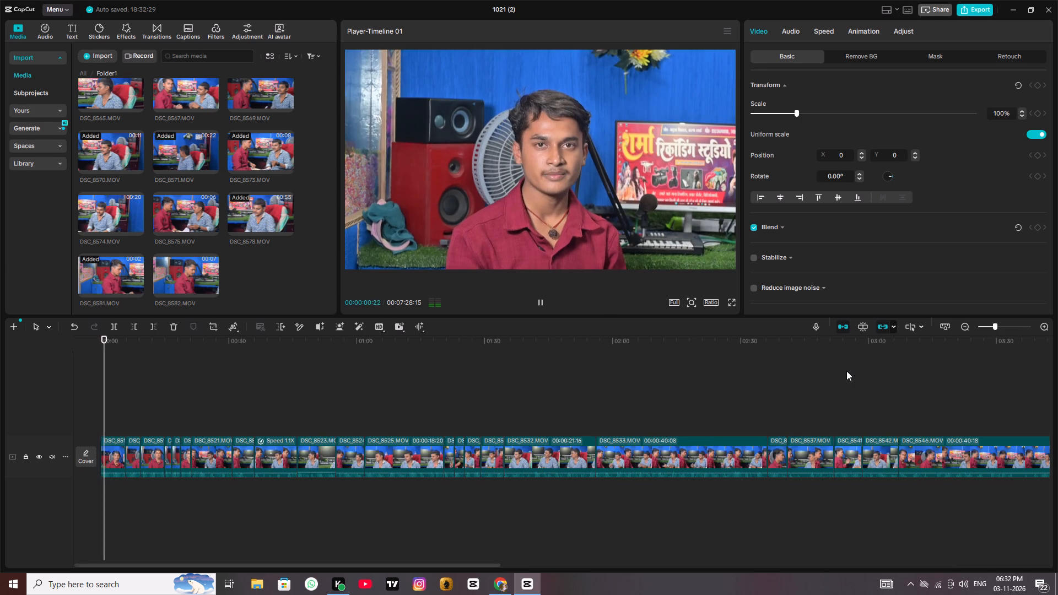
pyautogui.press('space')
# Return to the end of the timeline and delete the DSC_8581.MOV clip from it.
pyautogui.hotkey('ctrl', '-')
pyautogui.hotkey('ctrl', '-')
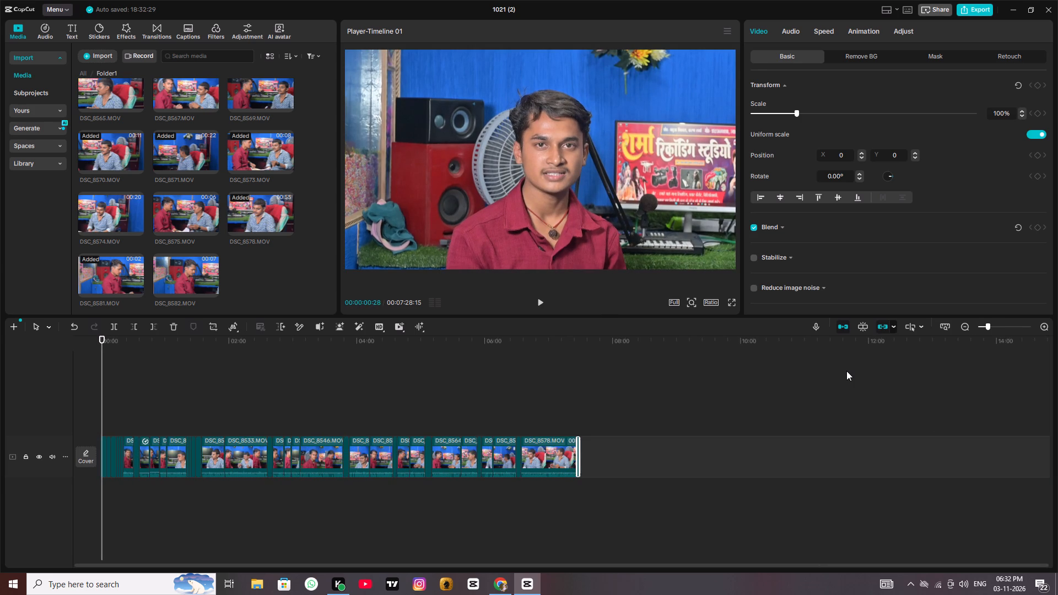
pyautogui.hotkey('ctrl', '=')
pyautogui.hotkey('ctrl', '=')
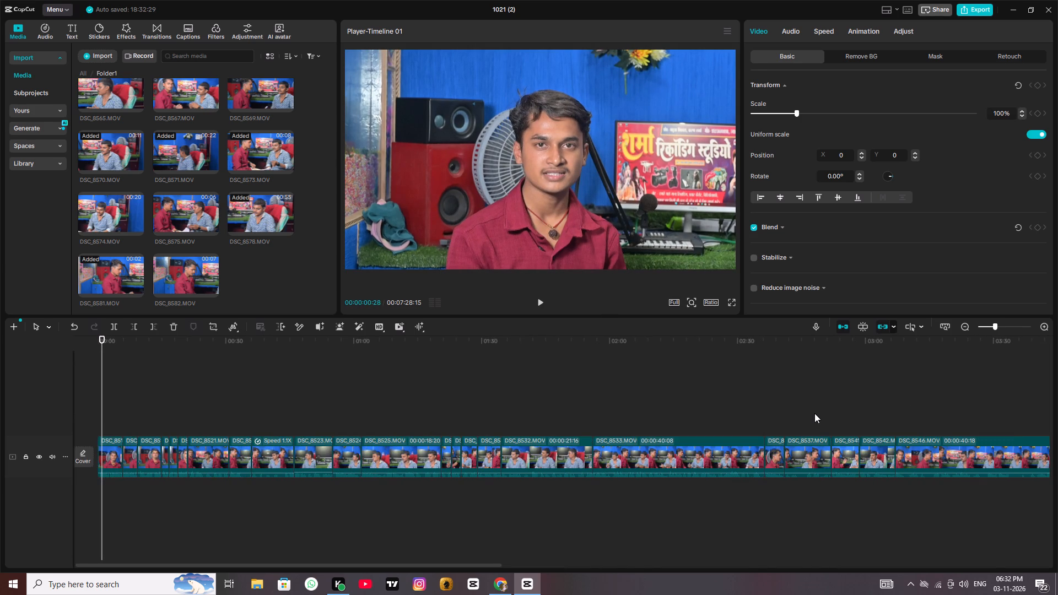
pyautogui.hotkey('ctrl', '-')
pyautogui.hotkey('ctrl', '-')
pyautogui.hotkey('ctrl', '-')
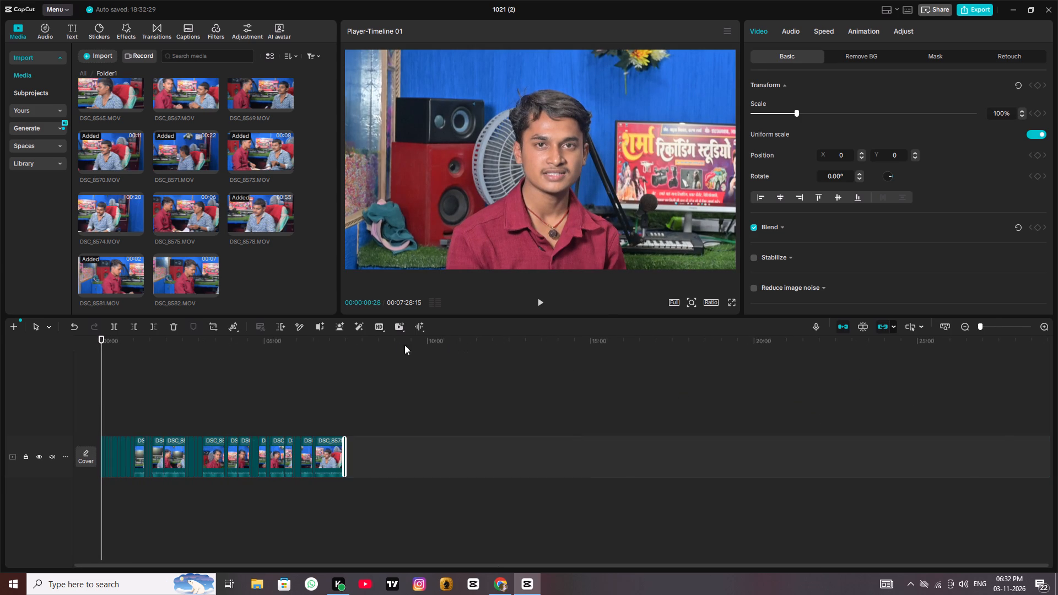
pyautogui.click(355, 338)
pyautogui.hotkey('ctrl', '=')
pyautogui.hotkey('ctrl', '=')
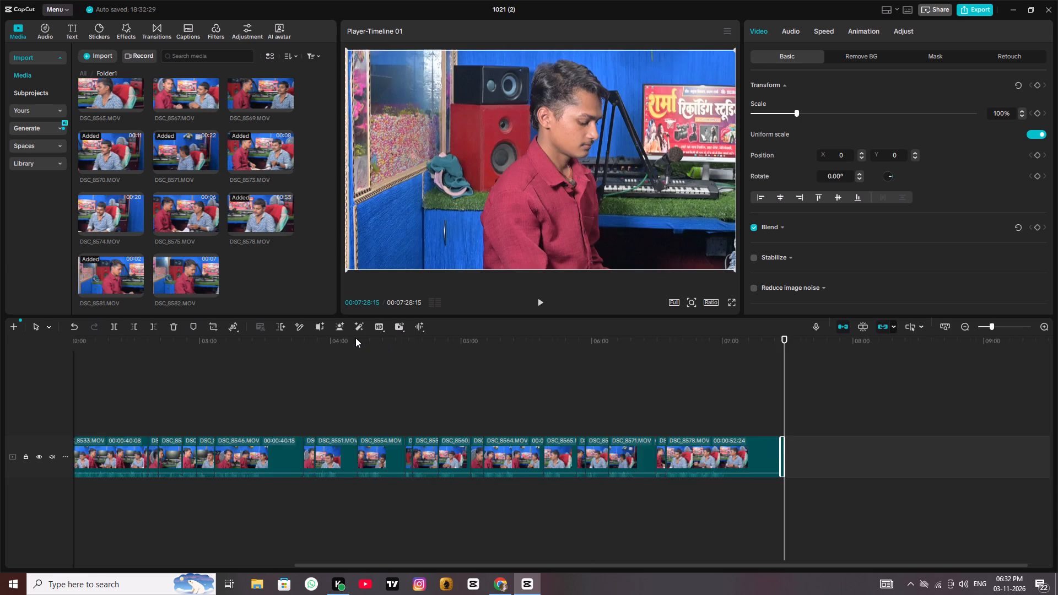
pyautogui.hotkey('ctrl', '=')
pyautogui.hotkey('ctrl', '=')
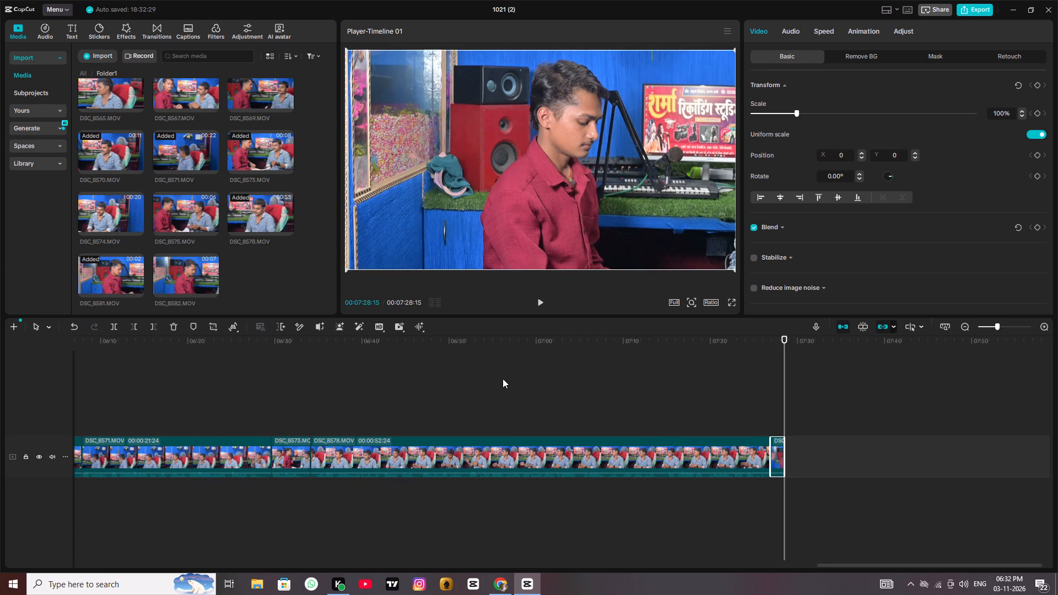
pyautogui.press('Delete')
# Delete DSC_8581.MOV from the project's imported media.
pyautogui.rightClick(128, 267)
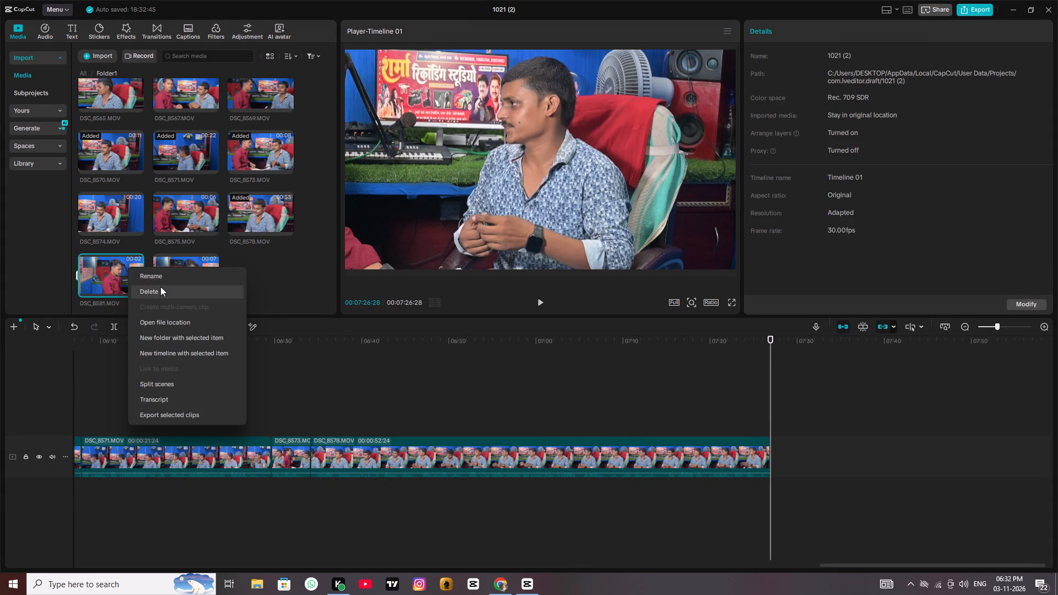
pyautogui.click(160, 286)
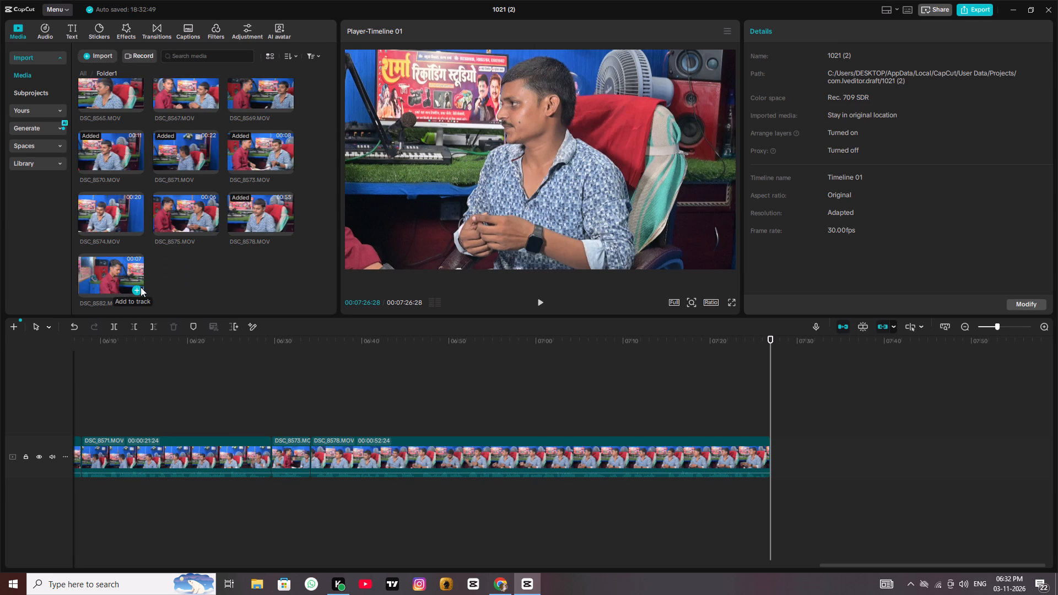
# Add DSC_8582.MOV after DSC_8578.MOV at the end of the timeline.
pyautogui.click(137, 288)
# Play the join from DSC_8578.MOV into DSC_8582.MOV, starting at about 00:07:25:14.
pyautogui.press('space')
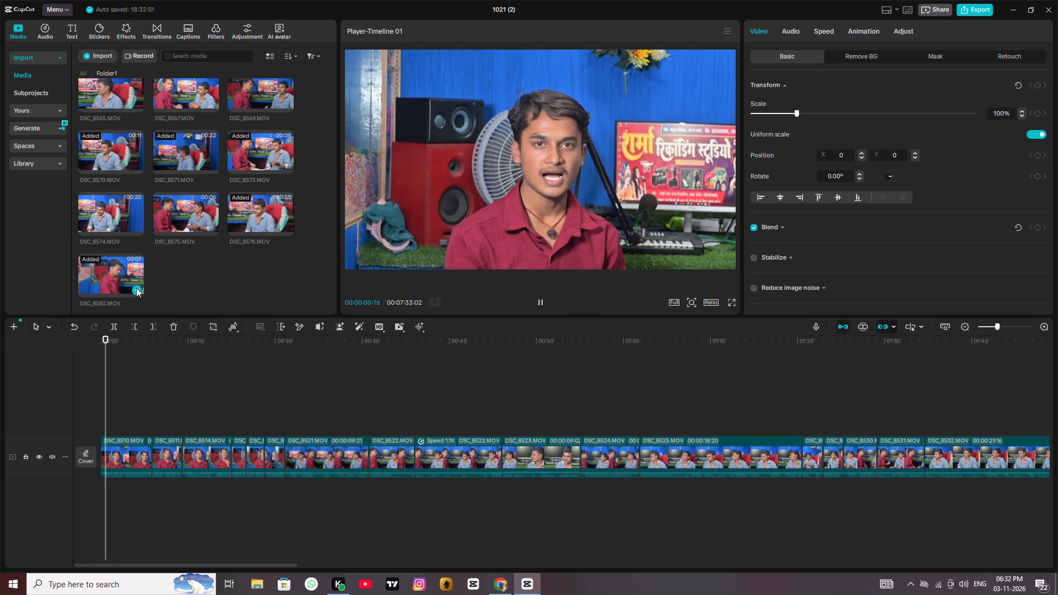
pyautogui.press('space')
pyautogui.press('Left')
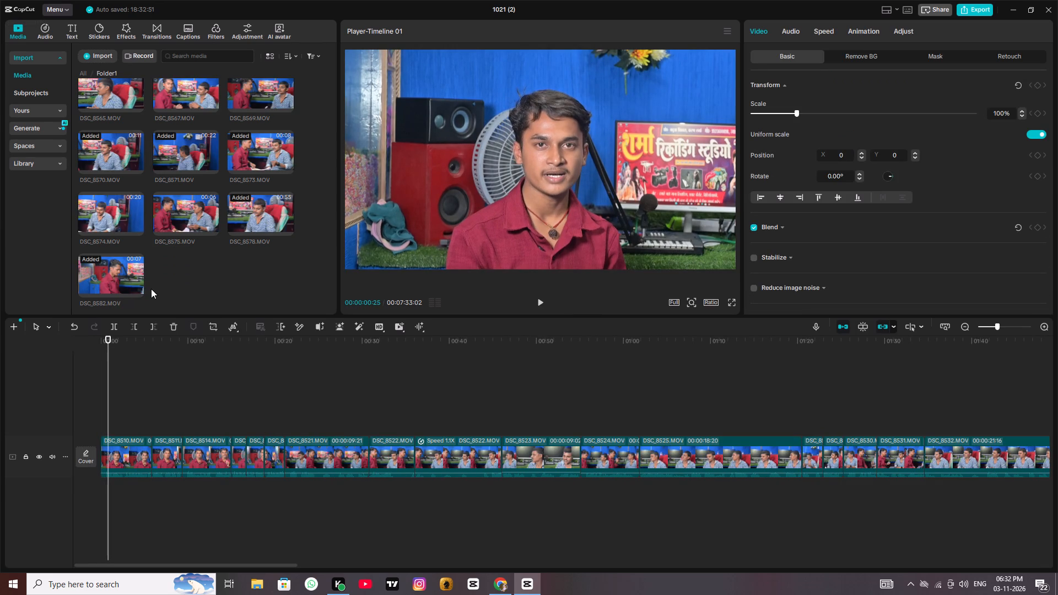
pyautogui.hotkey('ctrl', '-')
pyautogui.hotkey('ctrl', '-')
pyautogui.hotkey('ctrl', '-')
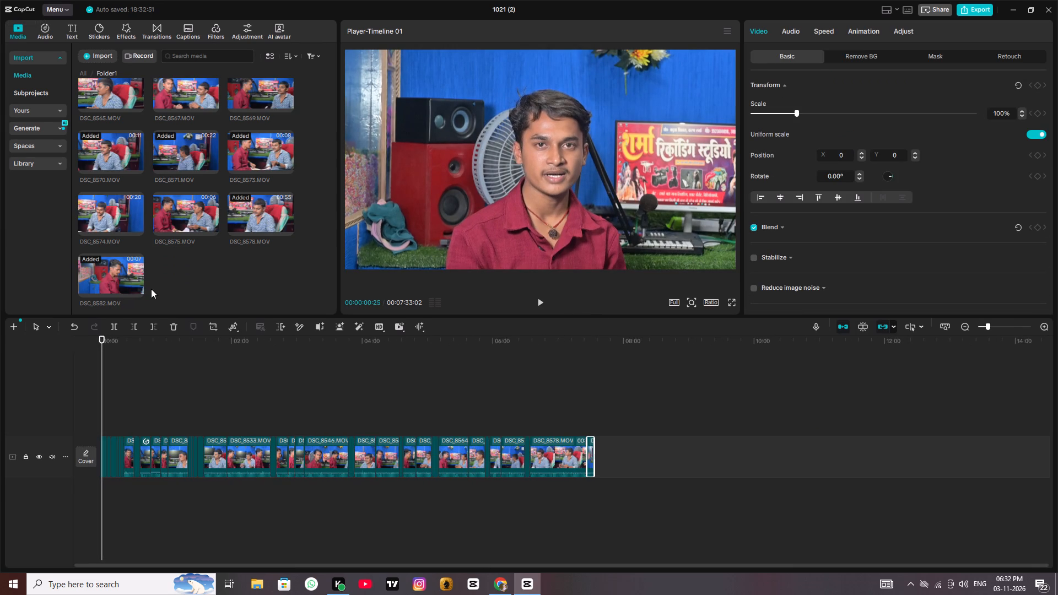
pyautogui.click(570, 336)
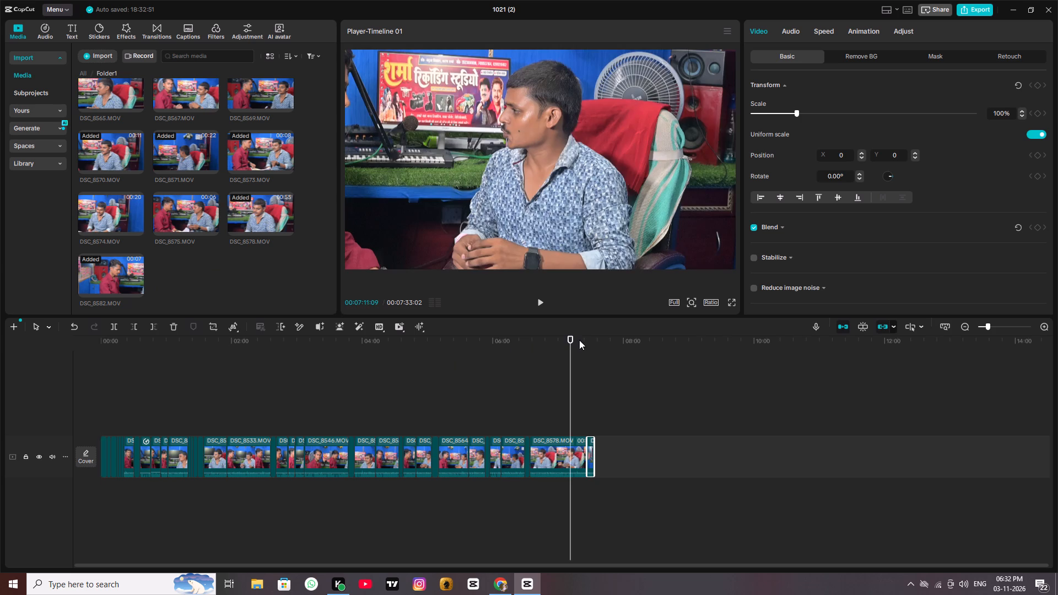
pyautogui.click(578, 339)
pyautogui.click(586, 337)
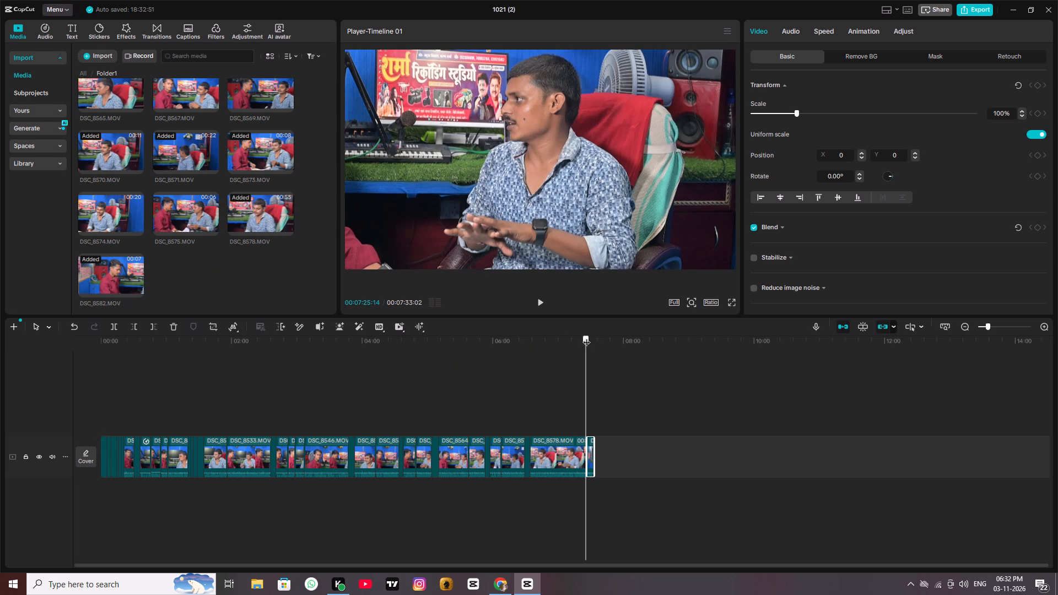
pyautogui.hotkey('ctrl', '=')
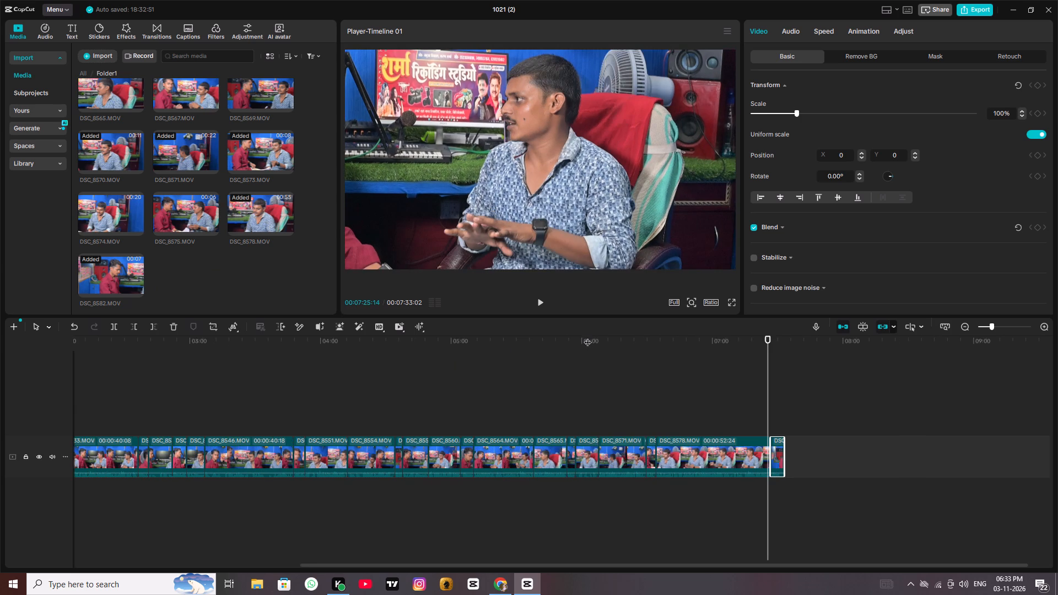
pyautogui.press('space')
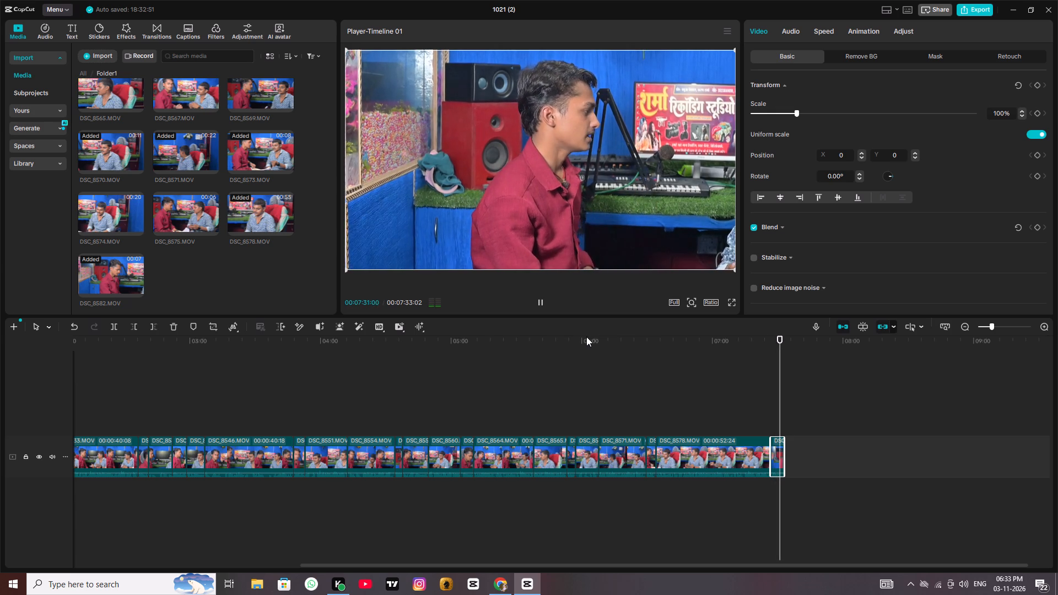
pyautogui.press('space')
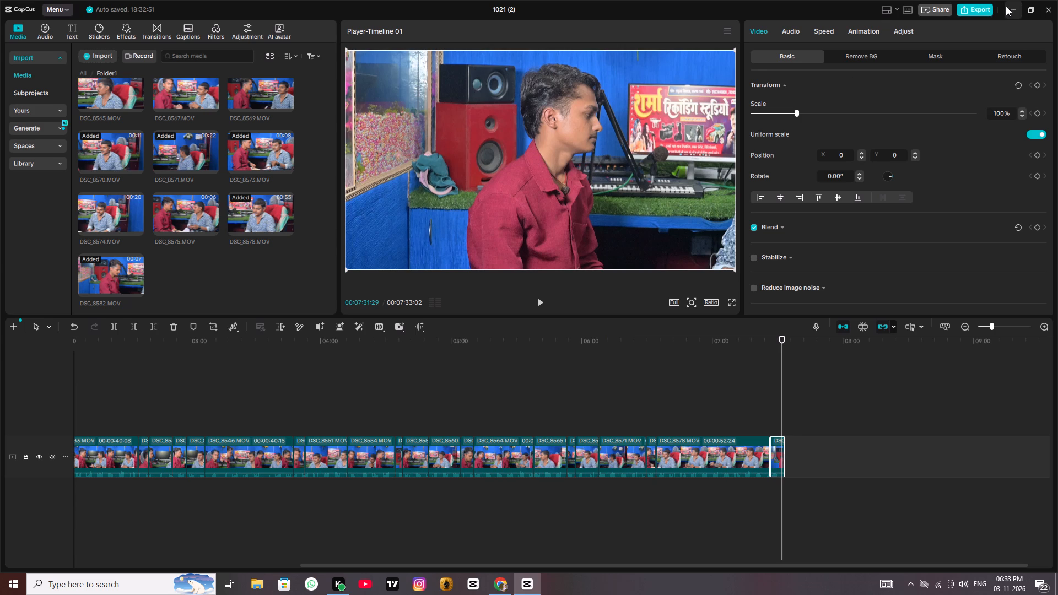
# Restore the editor window to a smaller size and move it aside to uncover the desktop.
pyautogui.click(1030, 6)
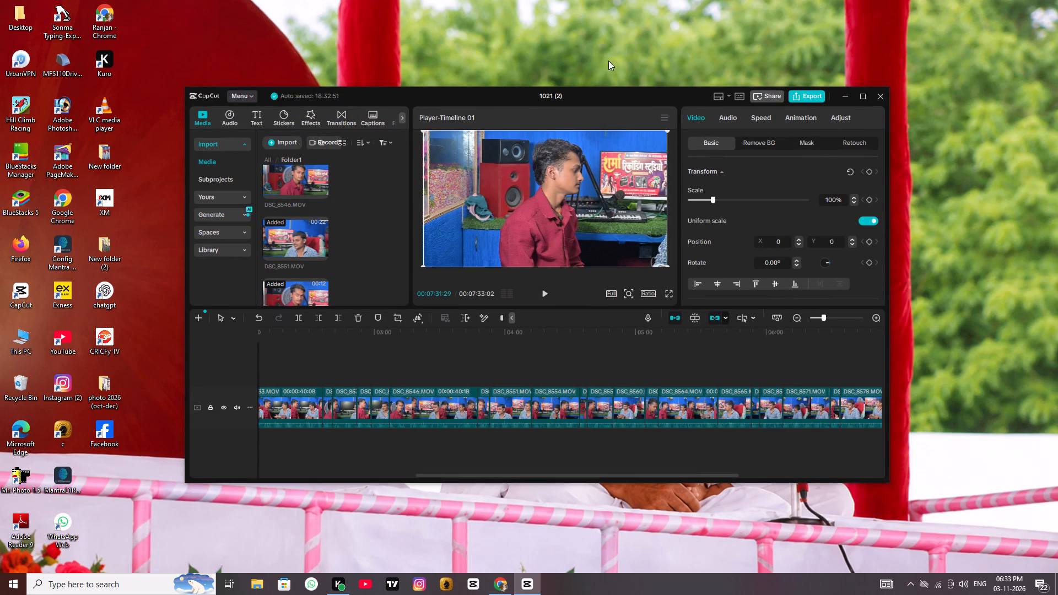
pyautogui.moveTo(603, 90); pyautogui.dragTo(855, 82)
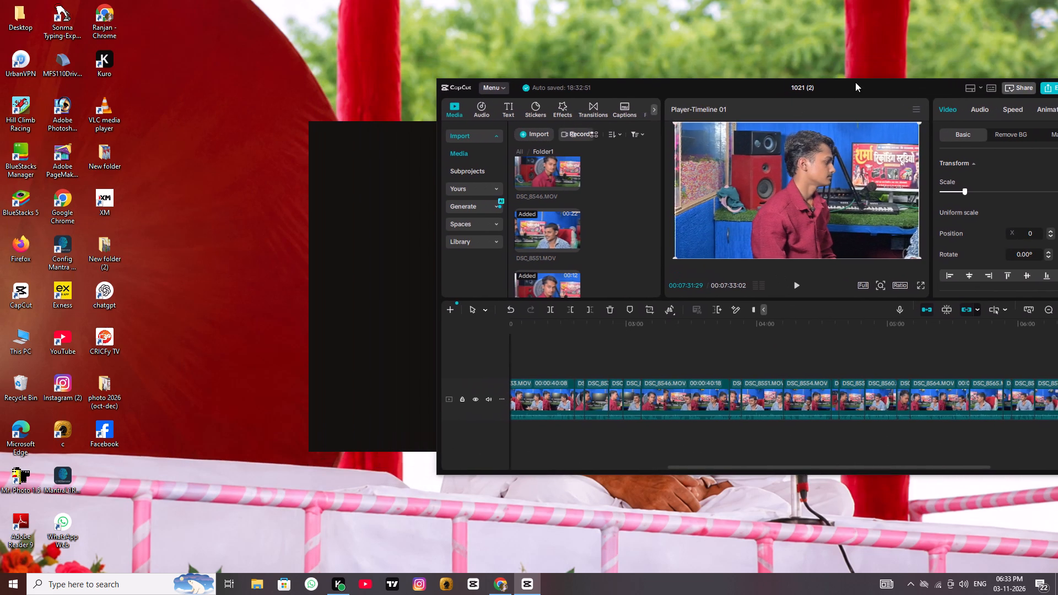
pyautogui.moveTo(855, 82); pyautogui.dragTo(861, 81)
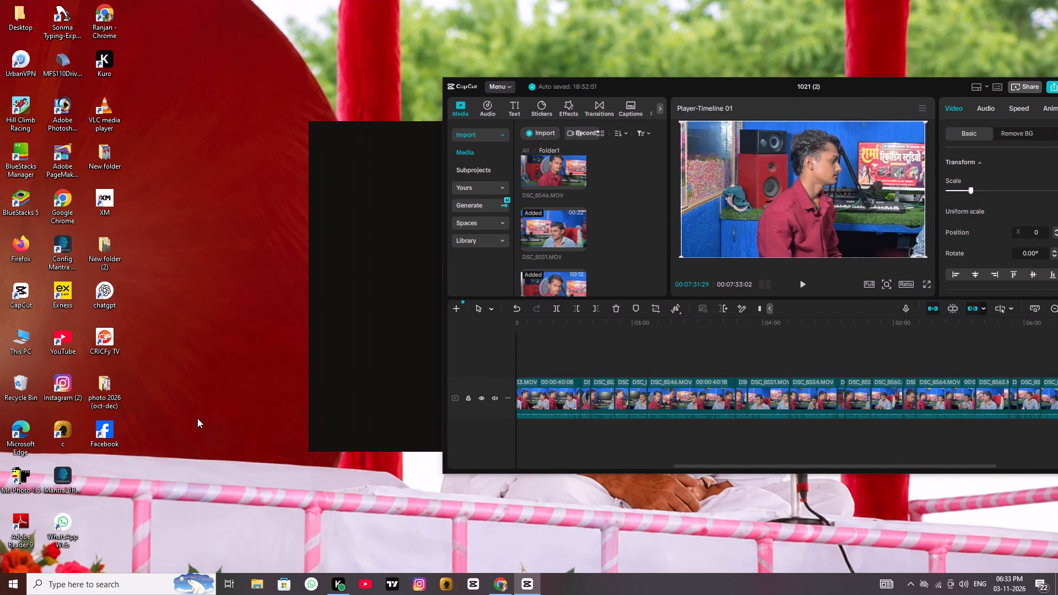
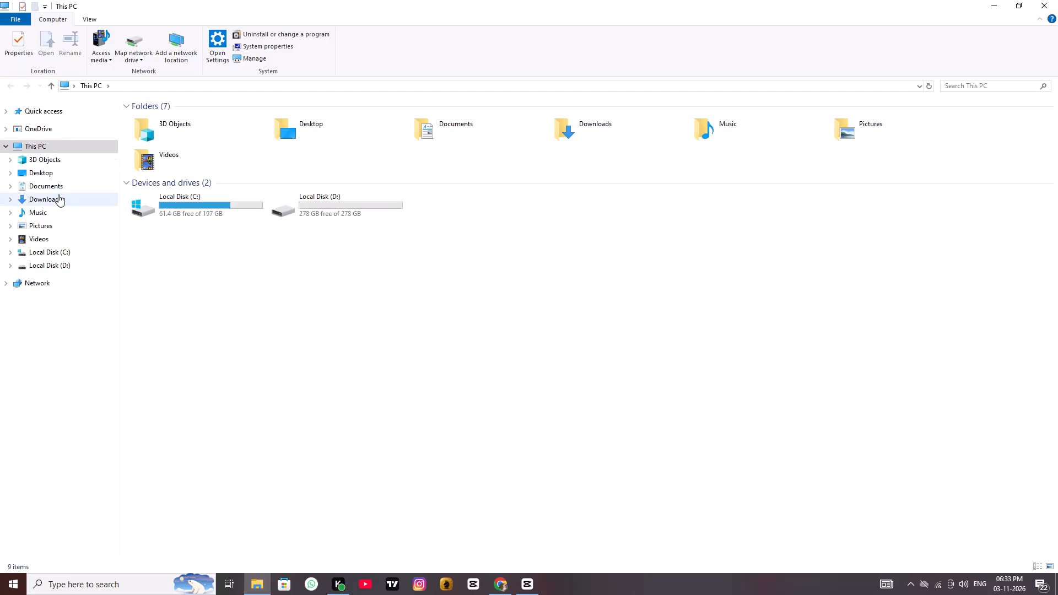
# Open the Downloads folder in File Explorer to view its files.
pyautogui.click(58, 194)
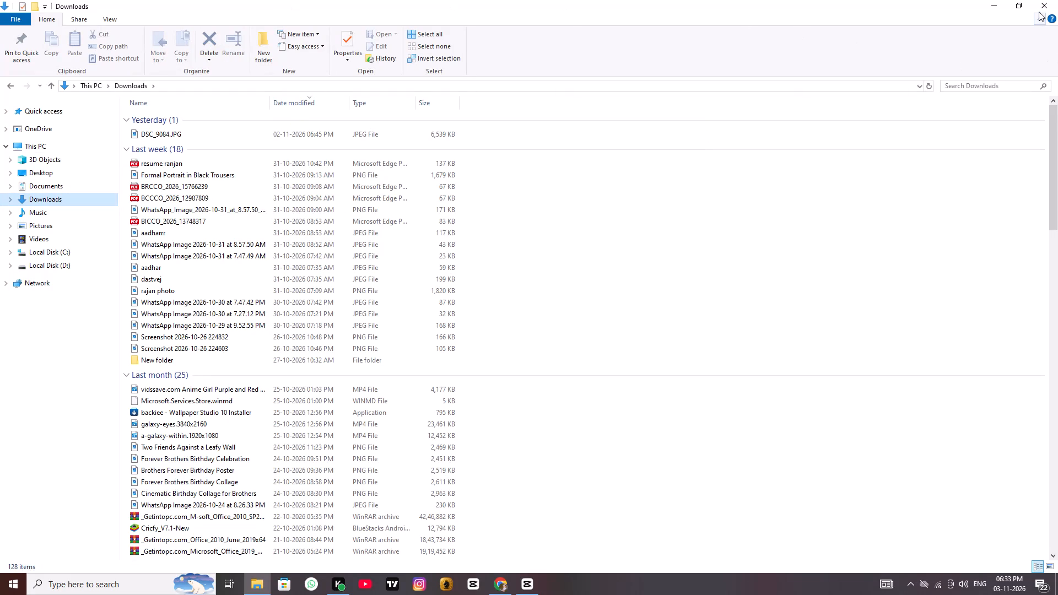
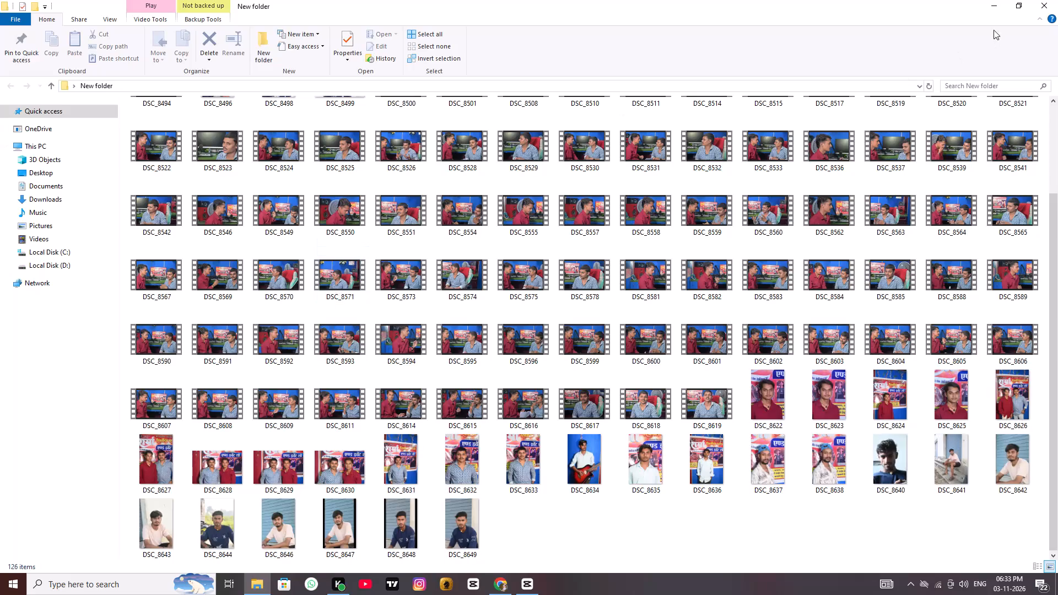
# Import the video clips DSC_8583 through DSC_8619 from New folder into Folder1 of the CapCut project's media library.
pyautogui.click(1022, 0)
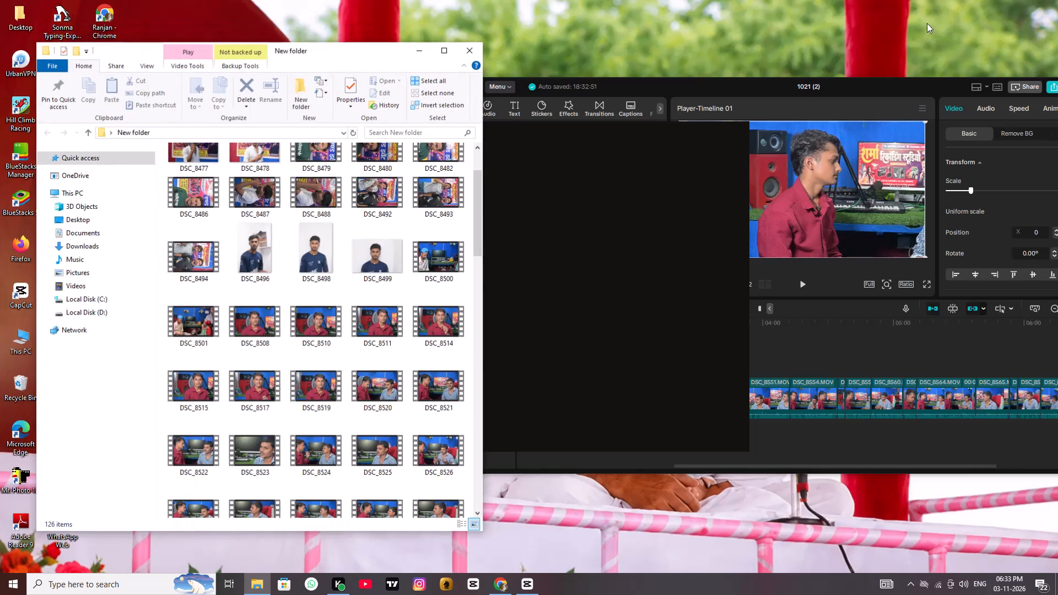
pyautogui.scroll(-3, 321, 324)
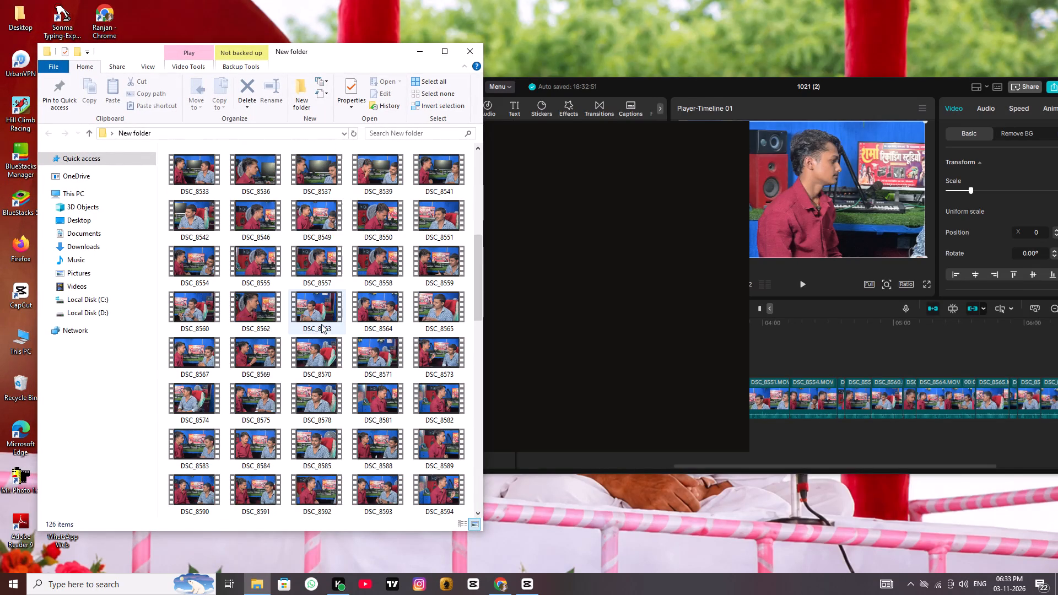
pyautogui.click(689, 82)
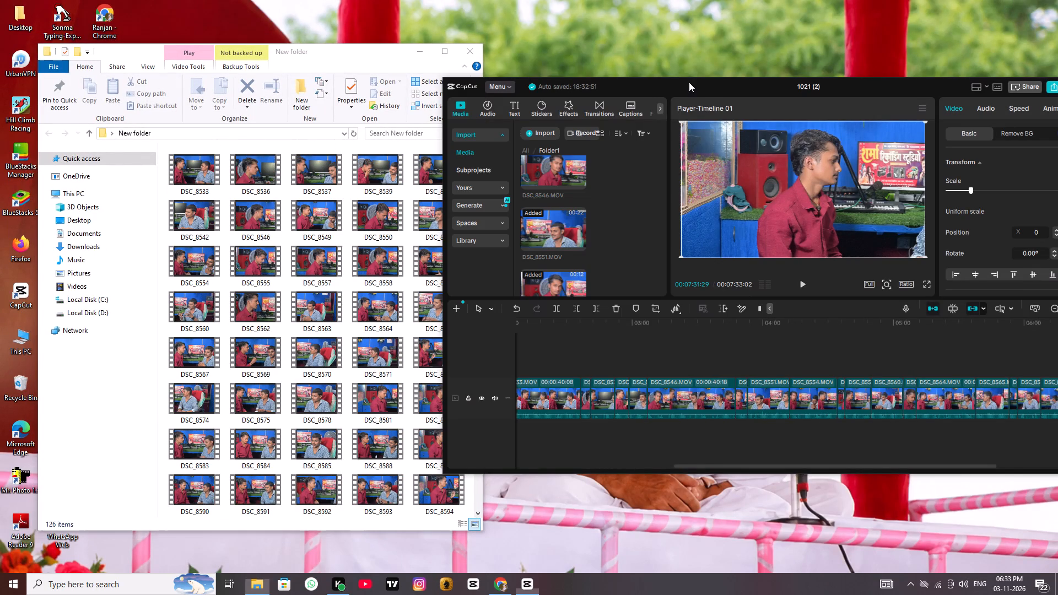
pyautogui.scroll(-20, 576, 214)
pyautogui.scroll(-13, 576, 214)
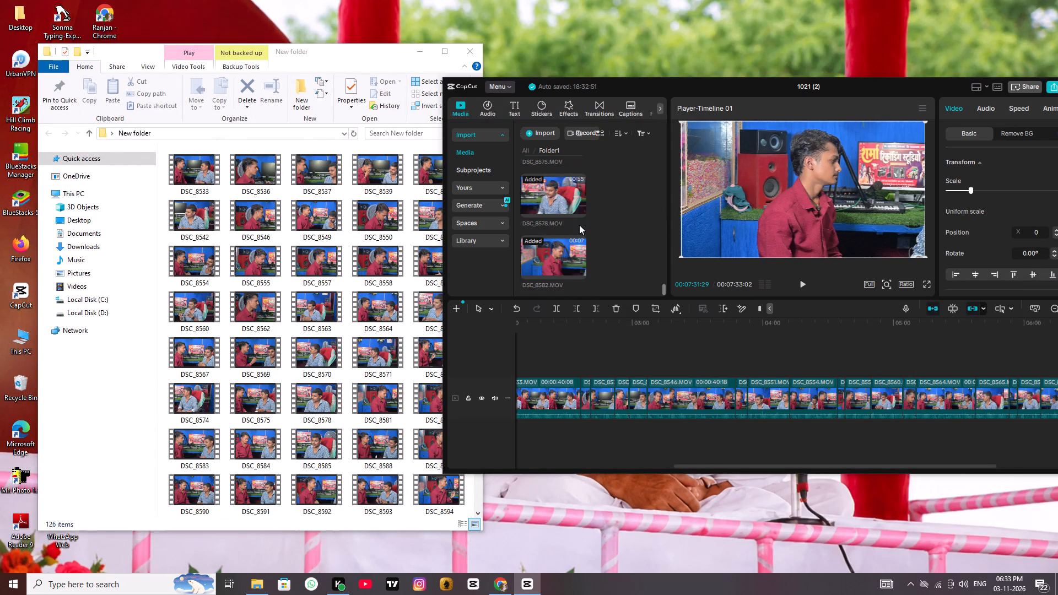
pyautogui.scroll(-1, 579, 225)
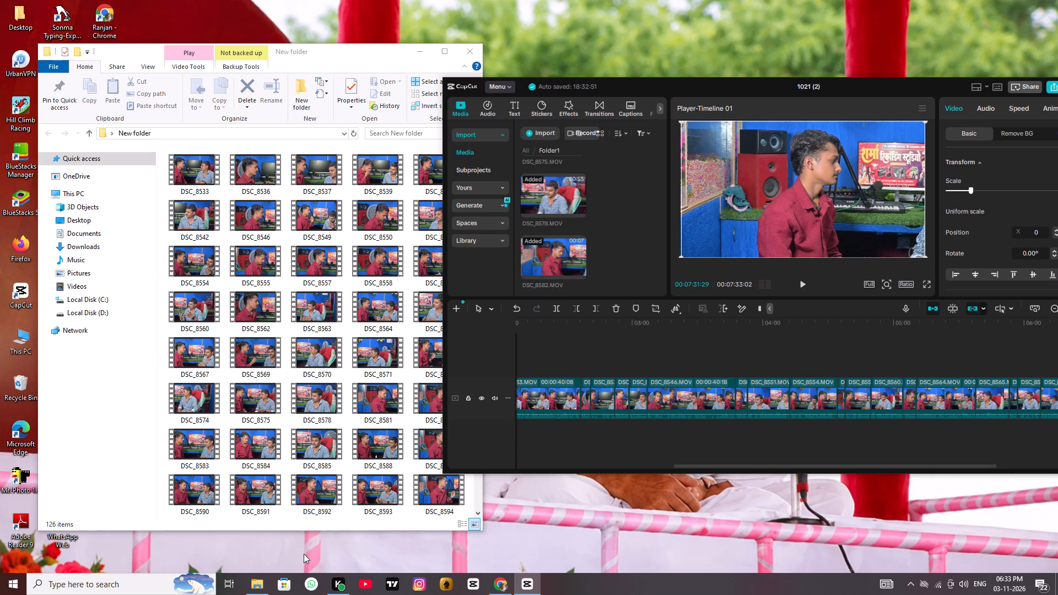
pyautogui.scroll(-1, 242, 337)
pyautogui.click(323, 53)
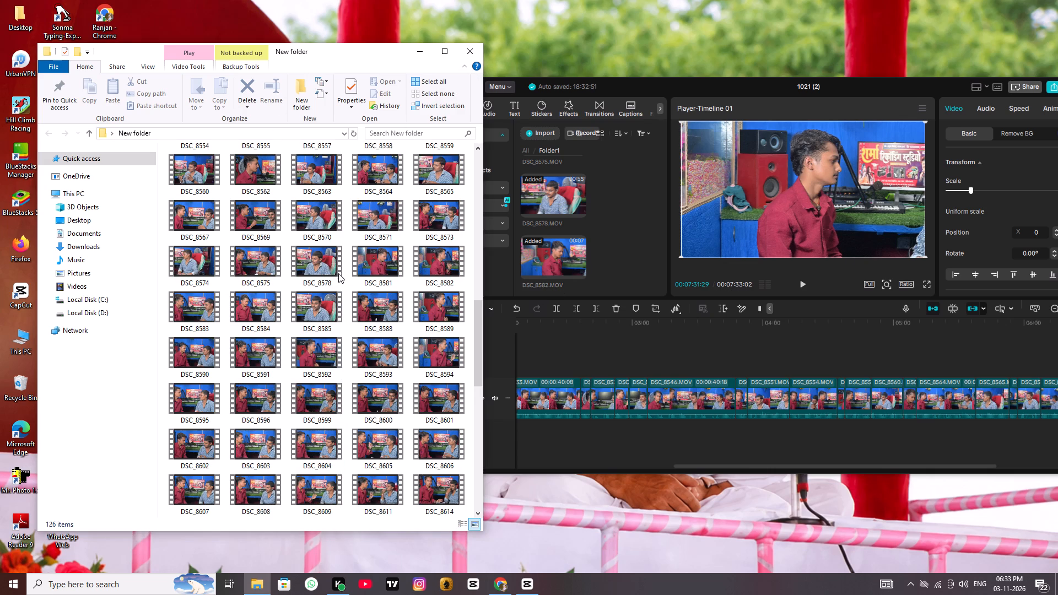
pyautogui.scroll(-2, 371, 322)
pyautogui.scroll(3, 371, 318)
pyautogui.scroll(-1, 371, 318)
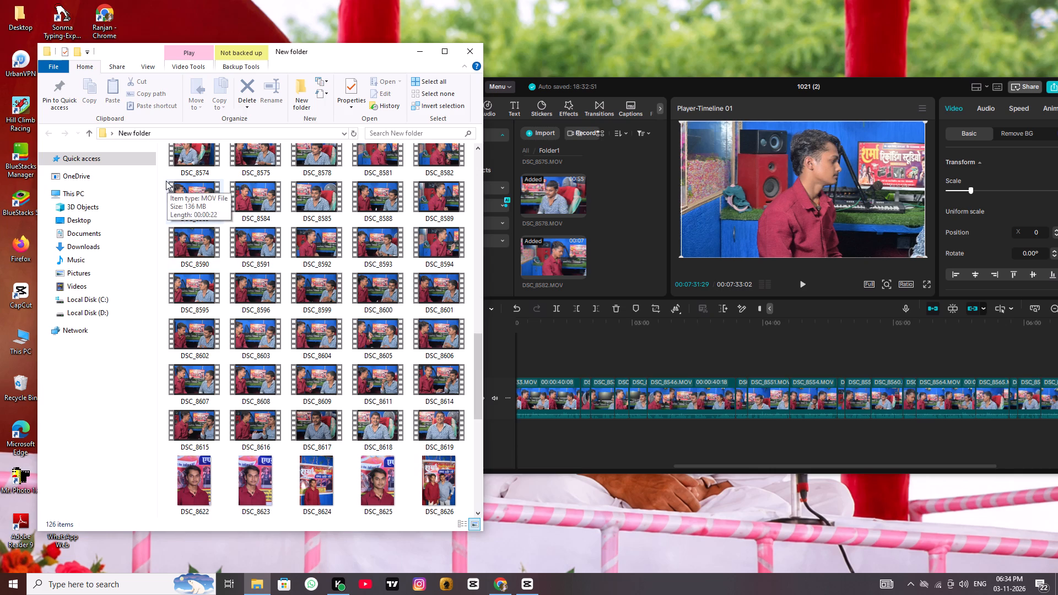
pyautogui.moveTo(163, 179); pyautogui.dragTo(323, 341)
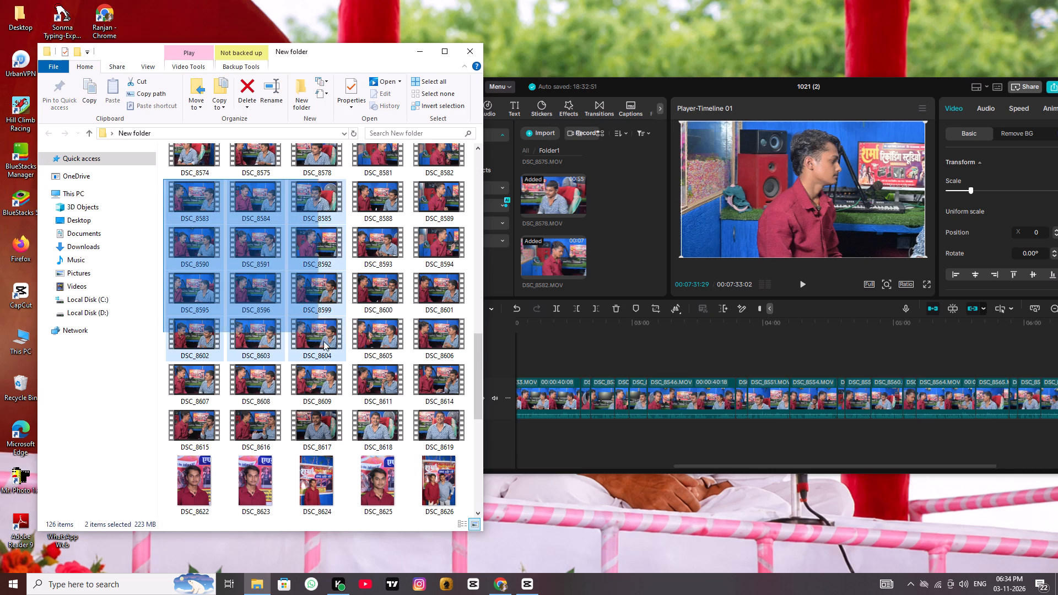
pyautogui.moveTo(323, 341); pyautogui.dragTo(454, 392)
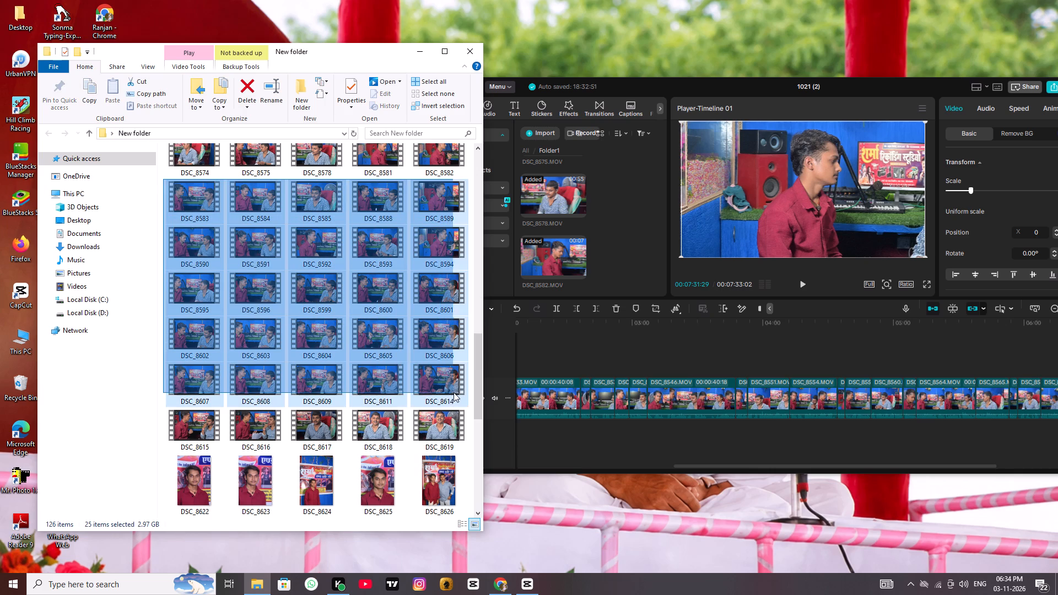
pyautogui.moveTo(454, 392); pyautogui.dragTo(467, 423)
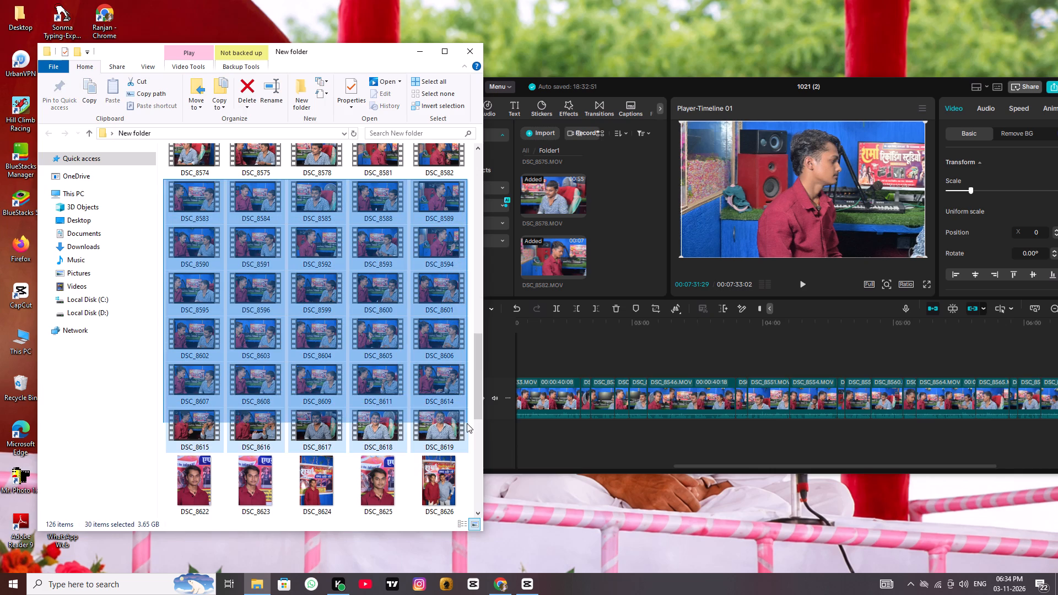
pyautogui.moveTo(467, 423); pyautogui.dragTo(467, 433)
pyautogui.moveTo(319, 310); pyautogui.dragTo(323, 310)
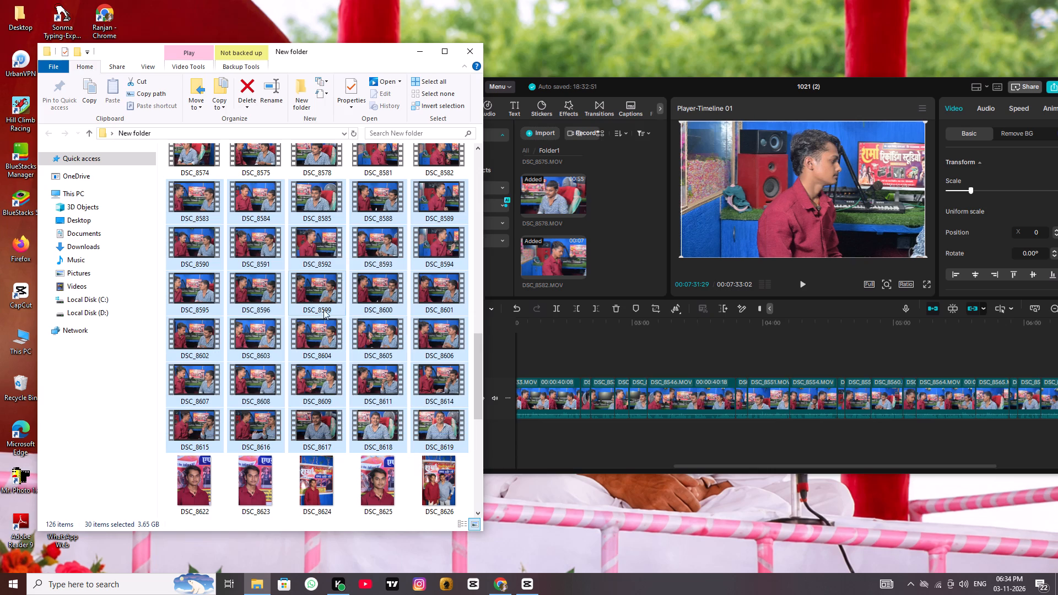
pyautogui.moveTo(323, 310); pyautogui.dragTo(575, 259)
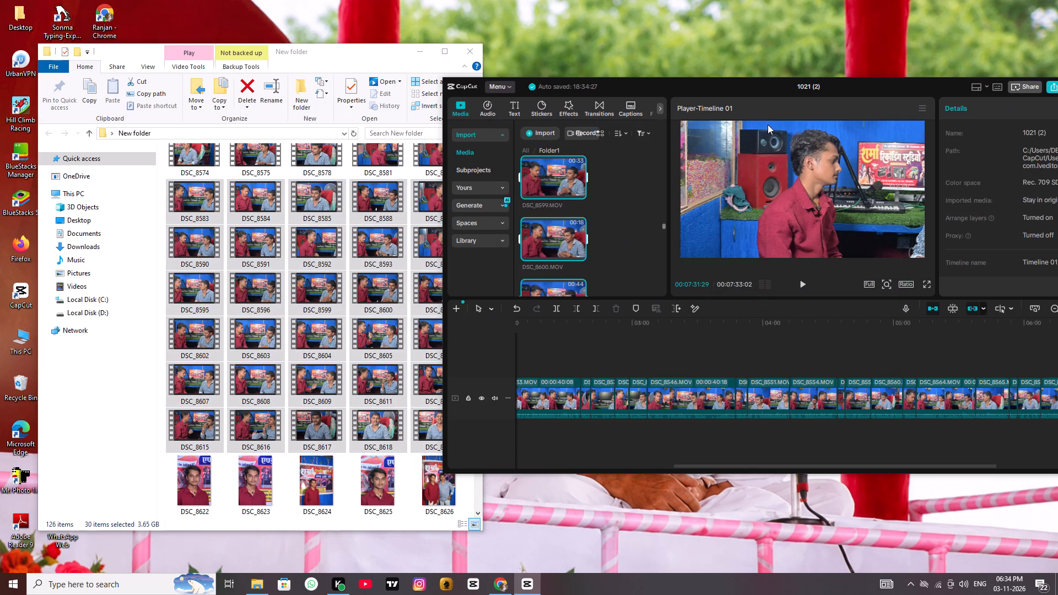
# Look through Folder1 in the media library to examine the newly imported clips and their order.
pyautogui.moveTo(884, 85); pyautogui.dragTo(650, 98)
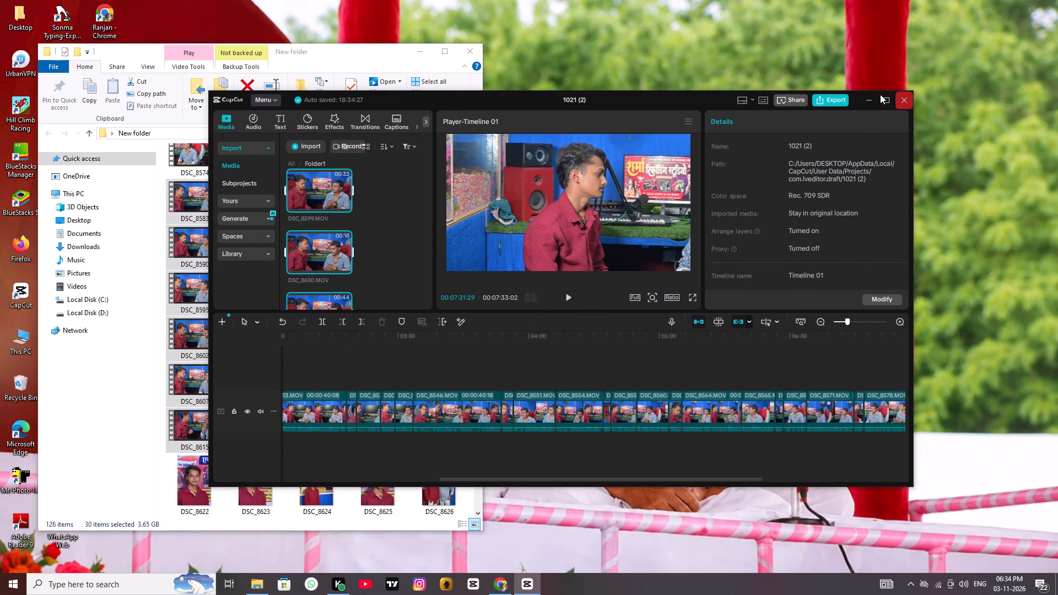
pyautogui.click(880, 94)
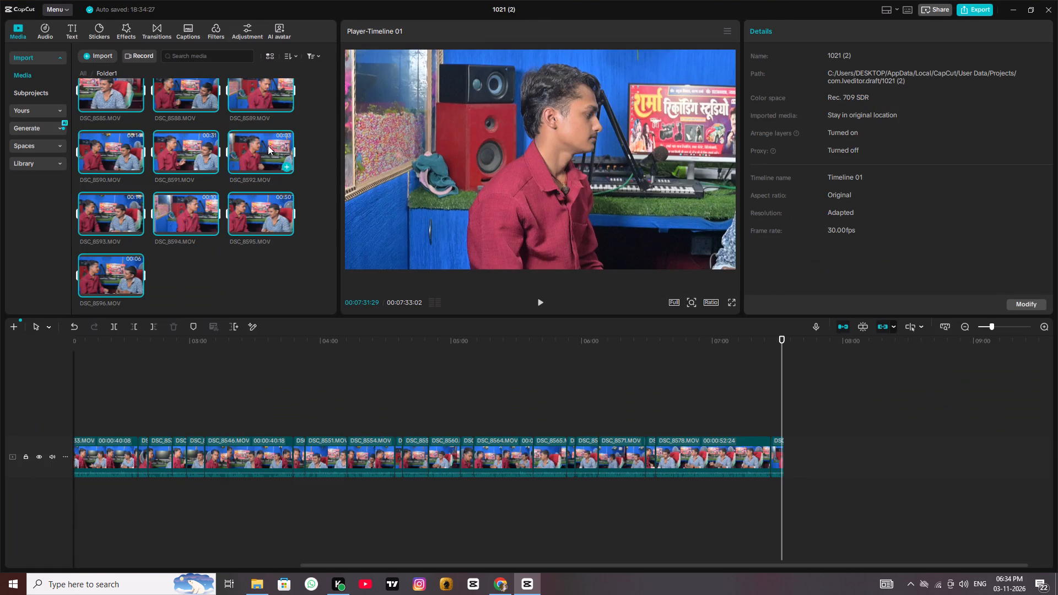
pyautogui.click(1029, 7)
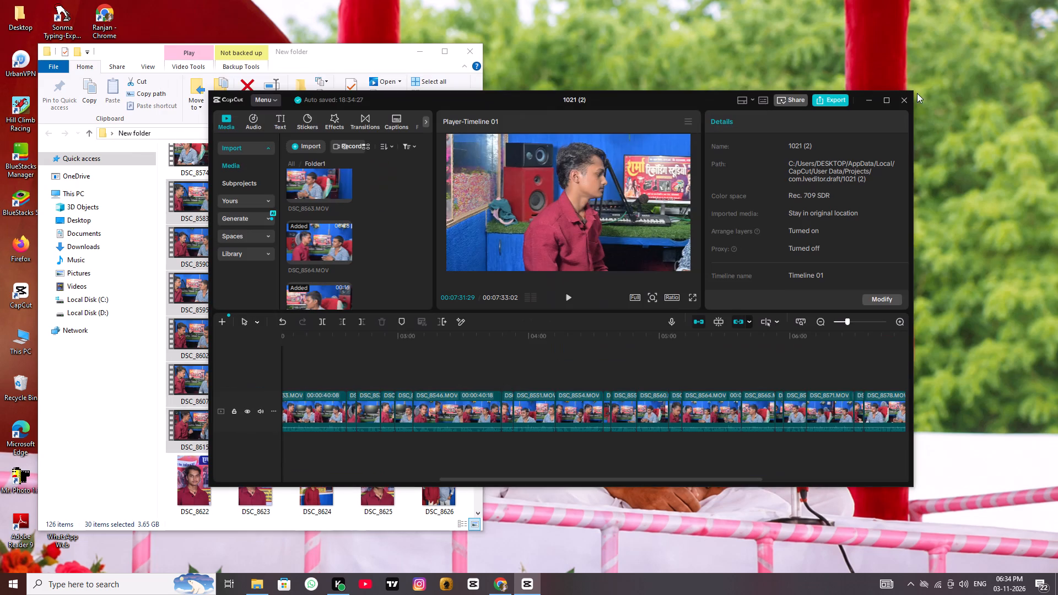
pyautogui.click(352, 45)
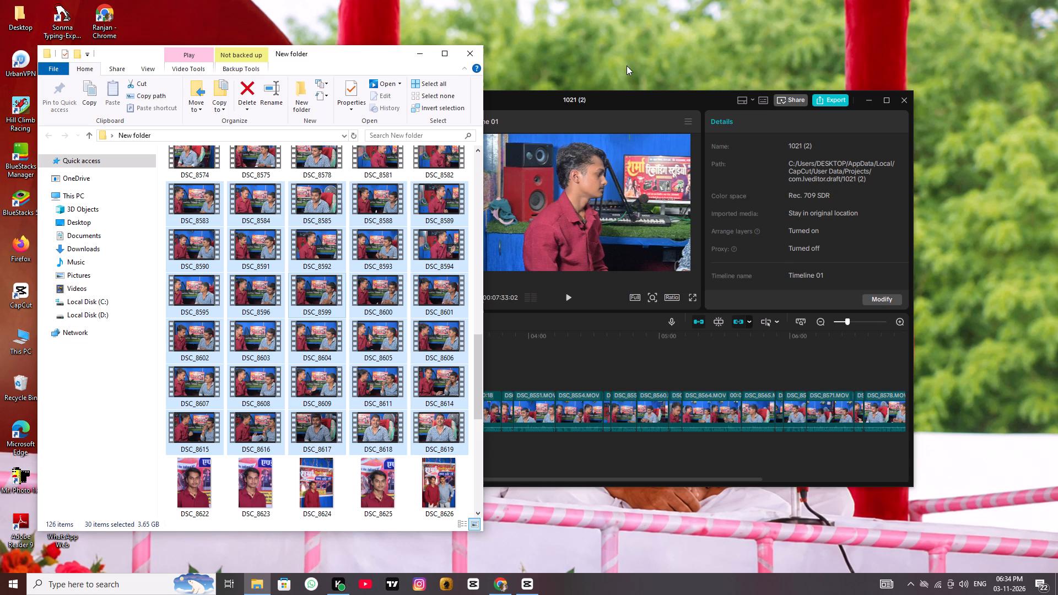
pyautogui.click(640, 95)
pyautogui.scroll(-4, 336, 248)
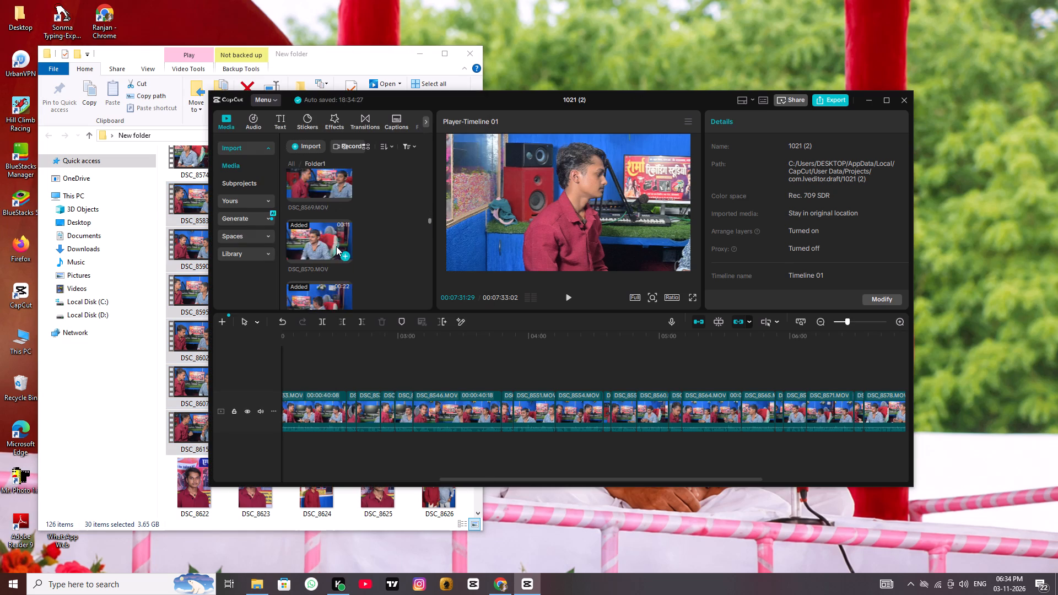
pyautogui.scroll(-9, 336, 246)
pyautogui.scroll(-20, 336, 246)
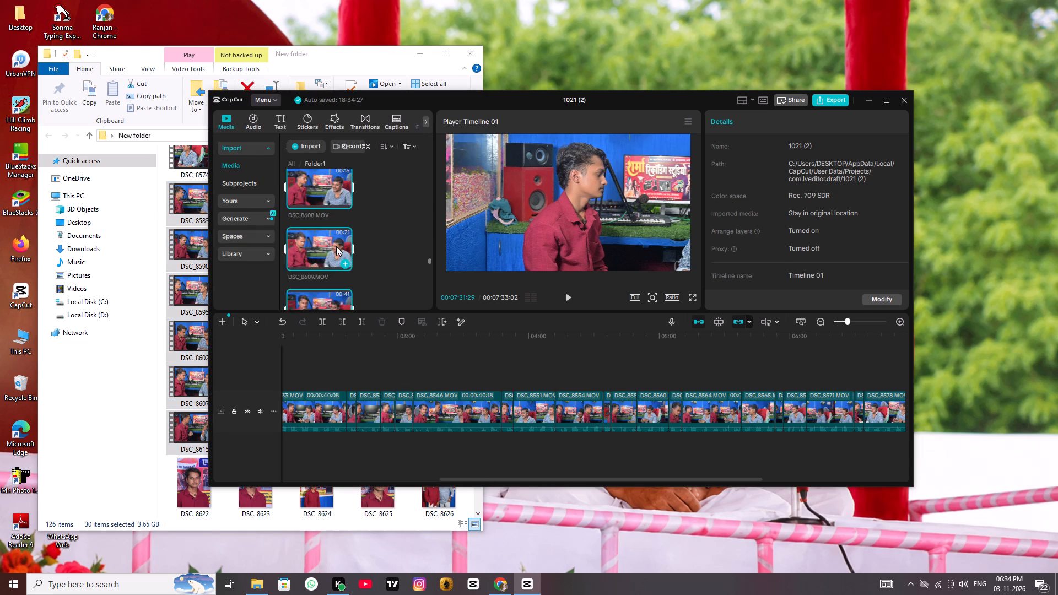
pyautogui.scroll(-20, 336, 246)
pyautogui.scroll(-7, 336, 246)
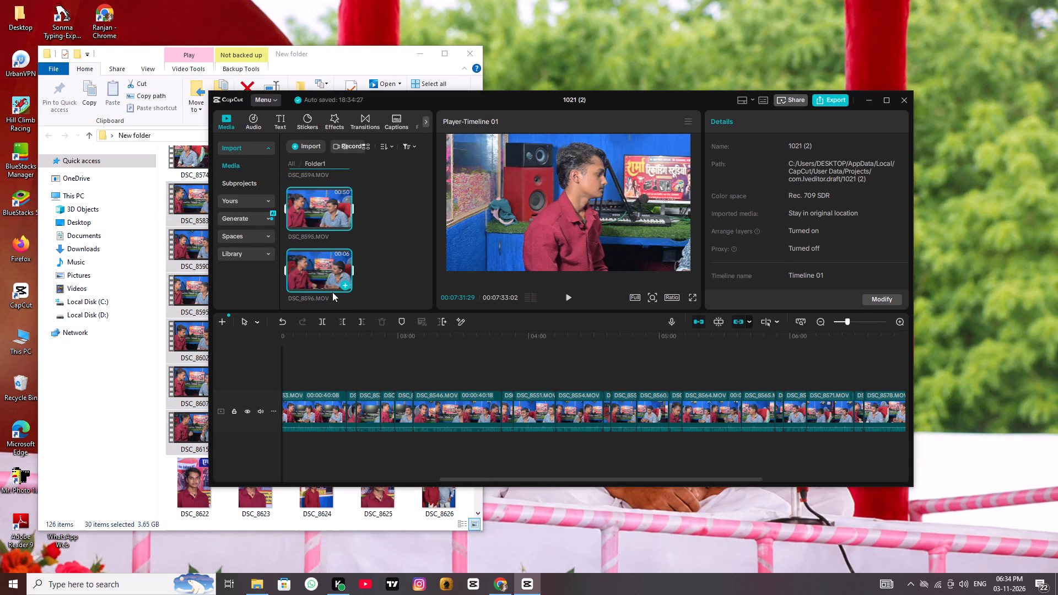
pyautogui.scroll(7, 325, 264)
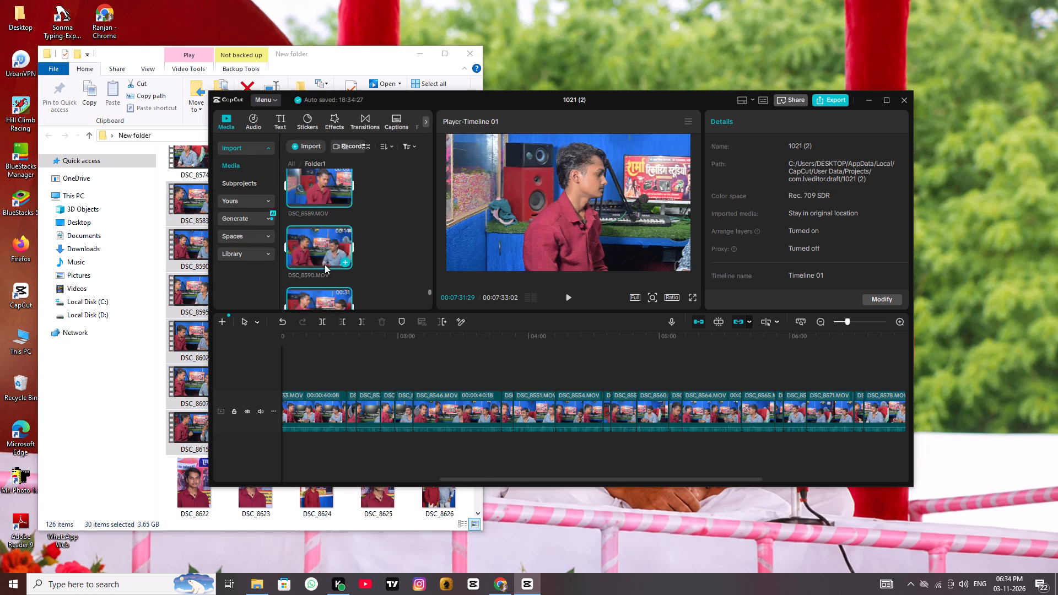
pyautogui.scroll(3, 325, 264)
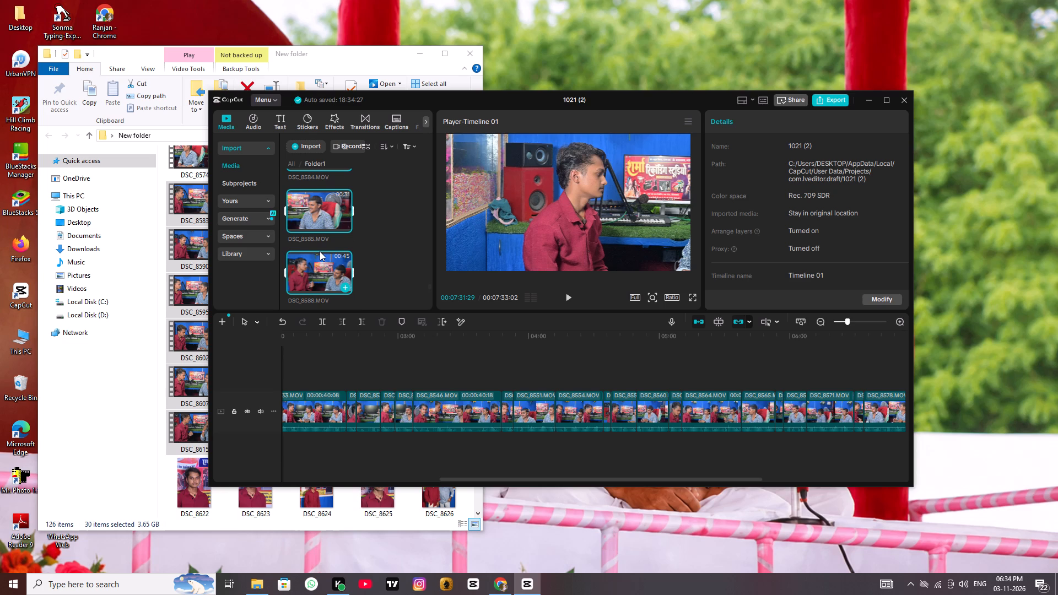
pyautogui.scroll(2, 320, 251)
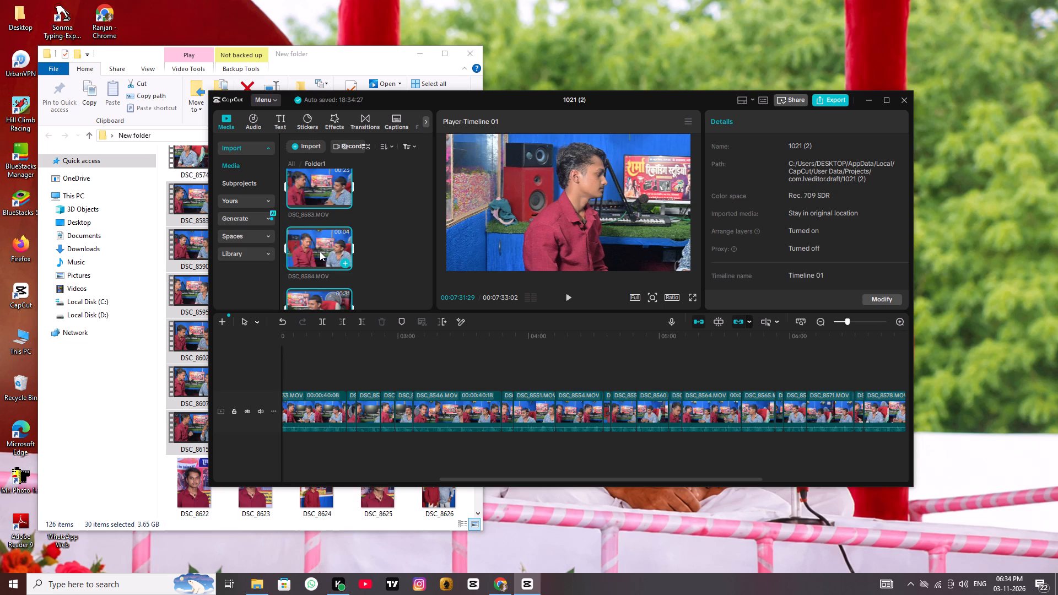
pyautogui.scroll(1, 320, 251)
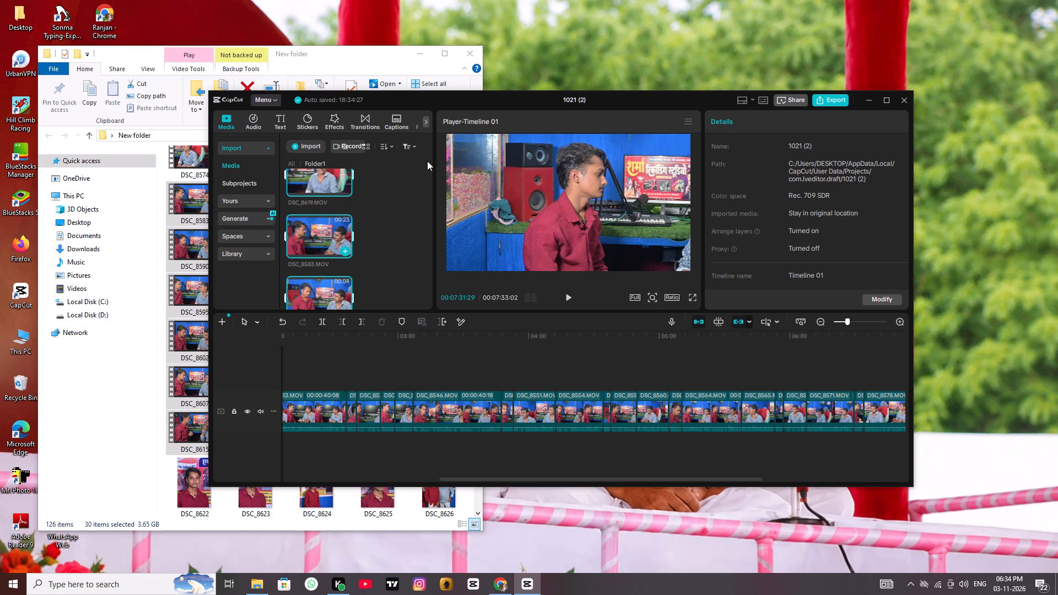
# Maximize the editor window and clear the selection of the newly imported clips in Folder1.
pyautogui.moveTo(633, 98); pyautogui.dragTo(761, 84)
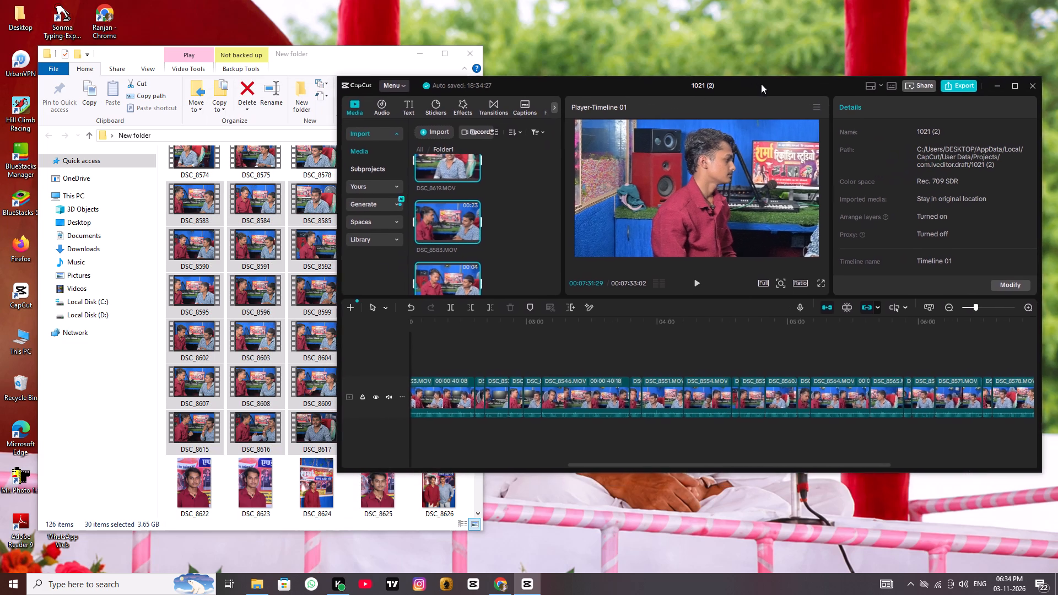
pyautogui.moveTo(761, 84); pyautogui.dragTo(688, 106)
pyautogui.click(945, 107)
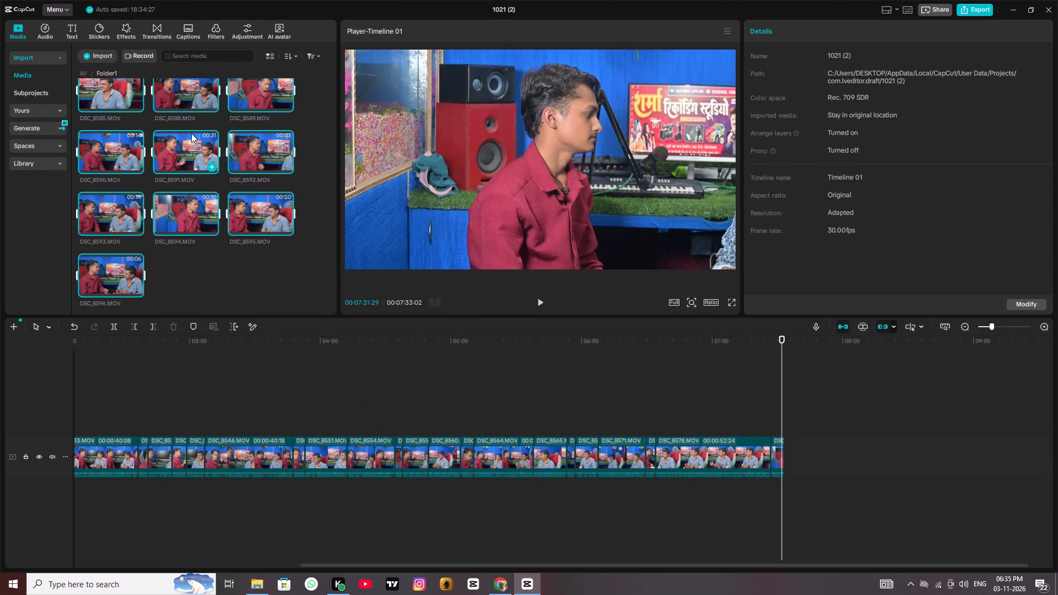
pyautogui.scroll(3, 139, 246)
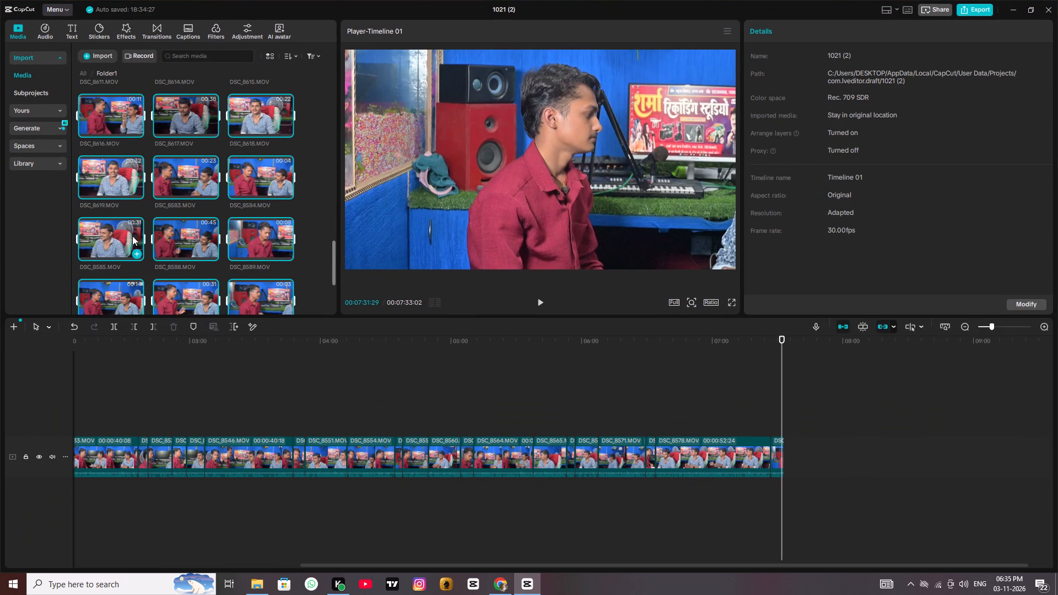
pyautogui.scroll(4, 132, 236)
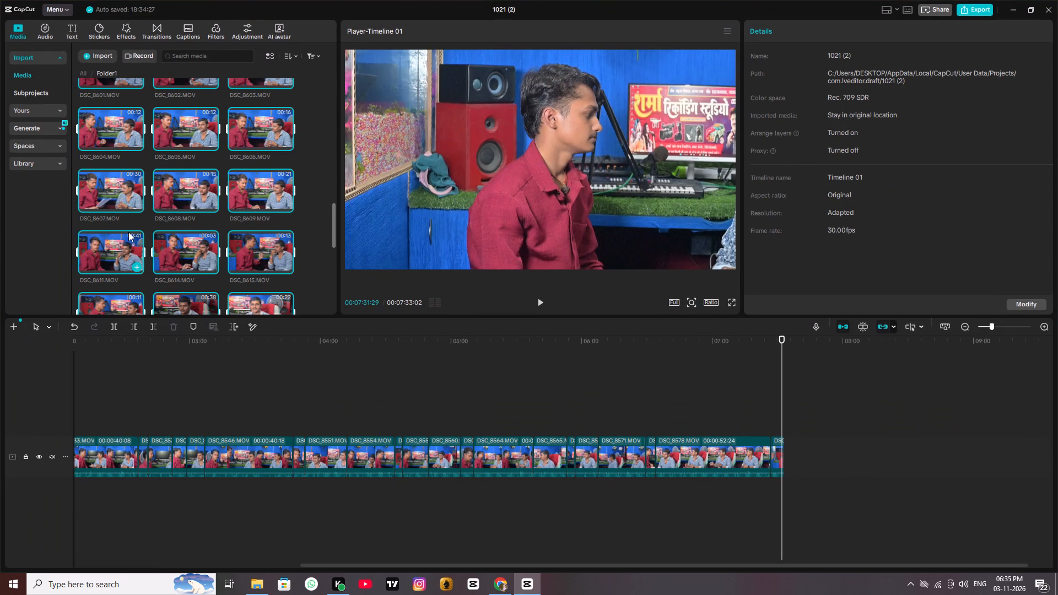
pyautogui.scroll(2, 198, 205)
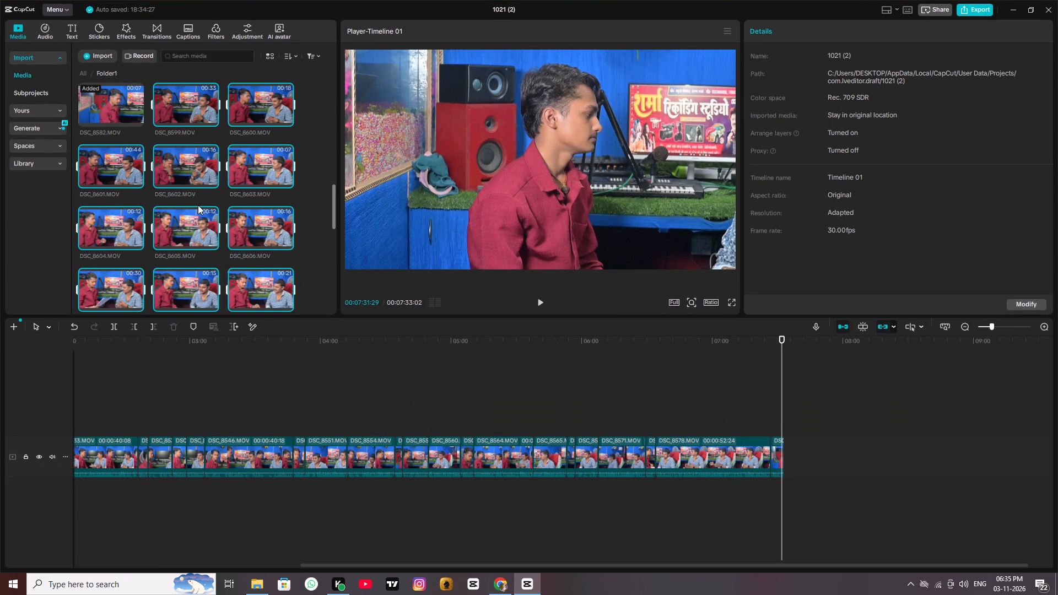
pyautogui.scroll(1, 198, 205)
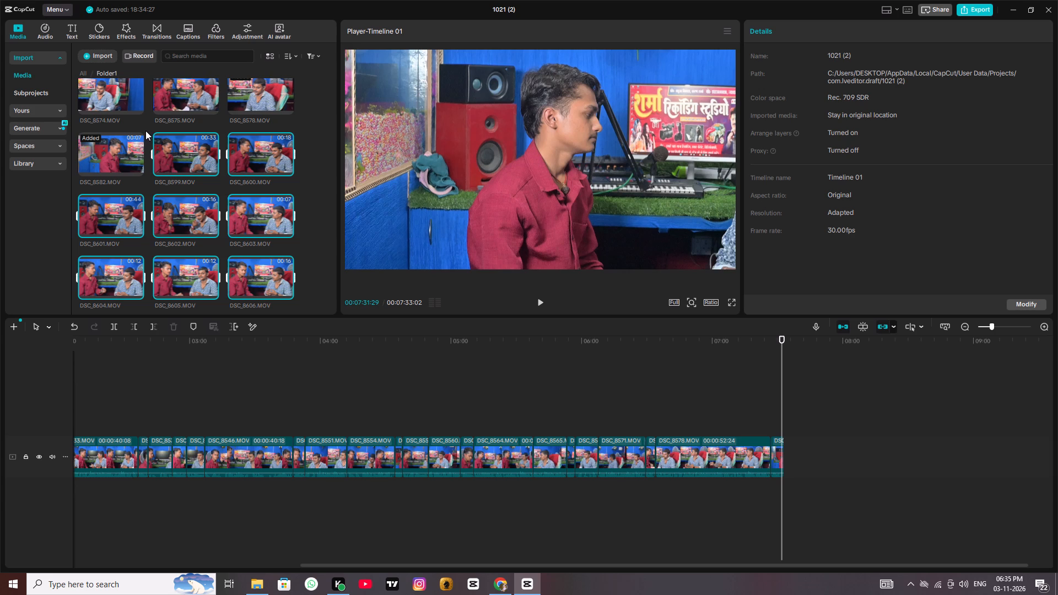
pyautogui.moveTo(147, 128); pyautogui.dragTo(223, 222)
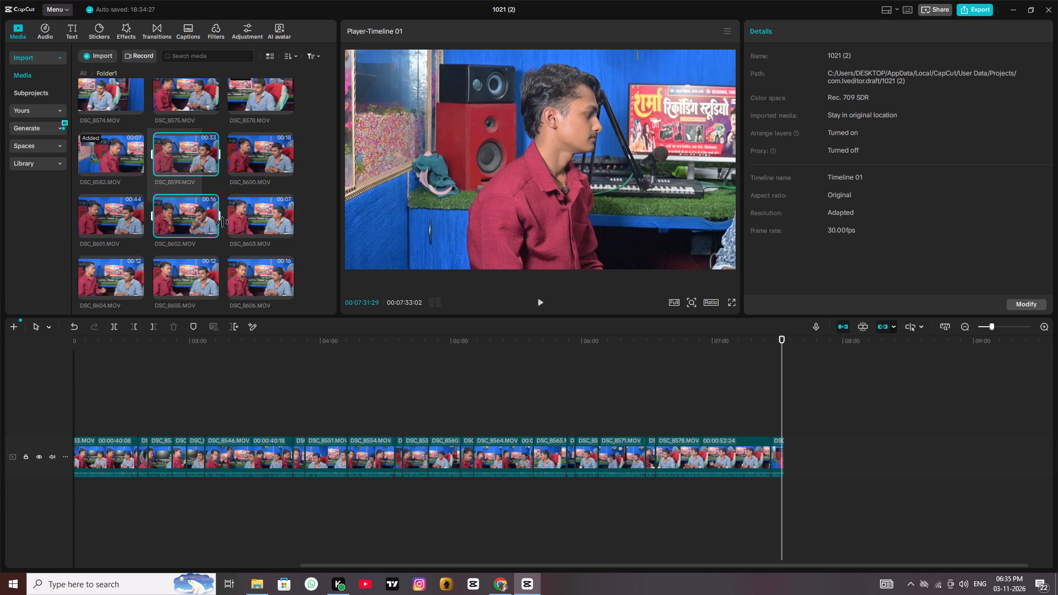
pyautogui.moveTo(223, 222); pyautogui.dragTo(180, 182)
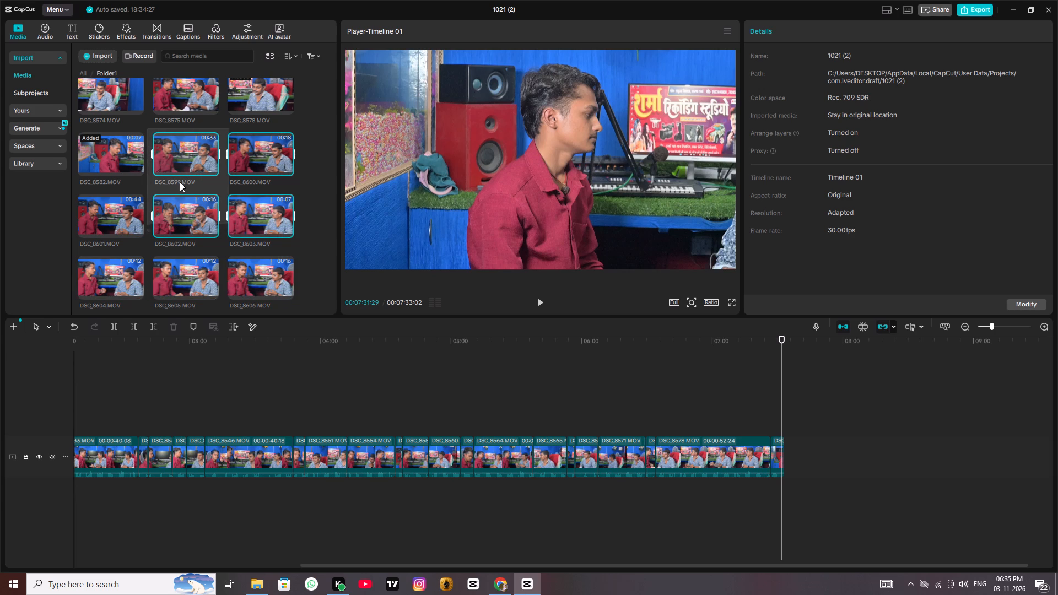
pyautogui.moveTo(180, 182); pyautogui.dragTo(149, 139)
# Find DSC_8583.MOV in Folder1 and preview it in the player.
pyautogui.scroll(-7, 186, 205)
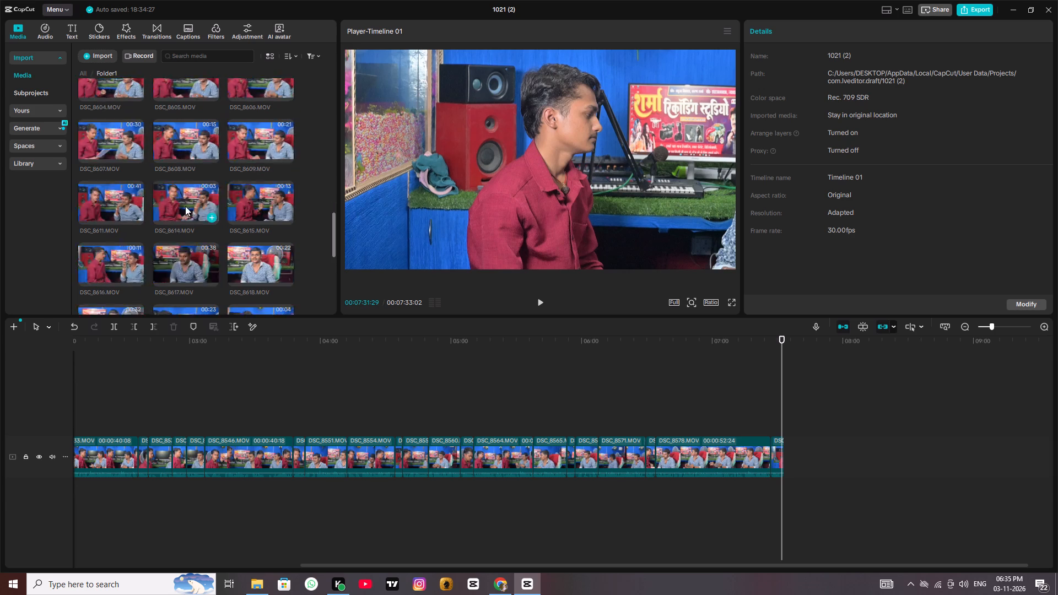
pyautogui.scroll(-10, 185, 206)
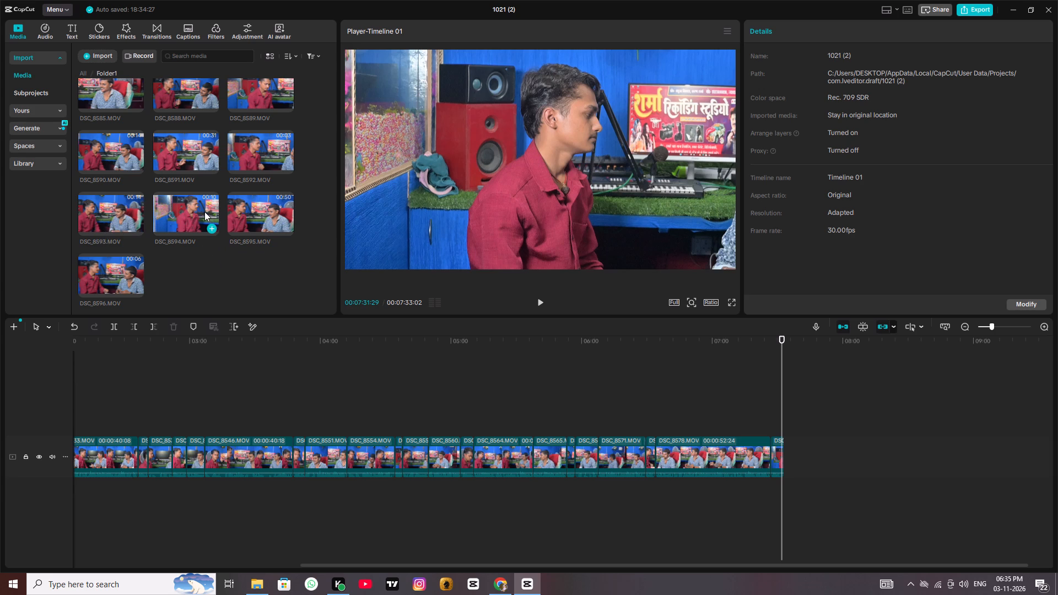
pyautogui.scroll(2, 203, 210)
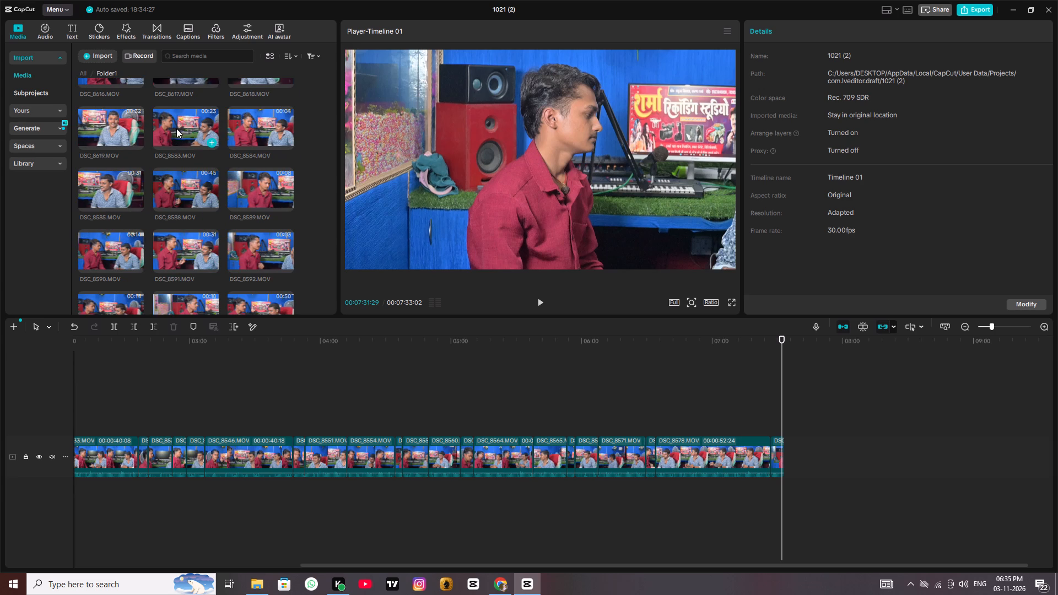
pyautogui.click(193, 129)
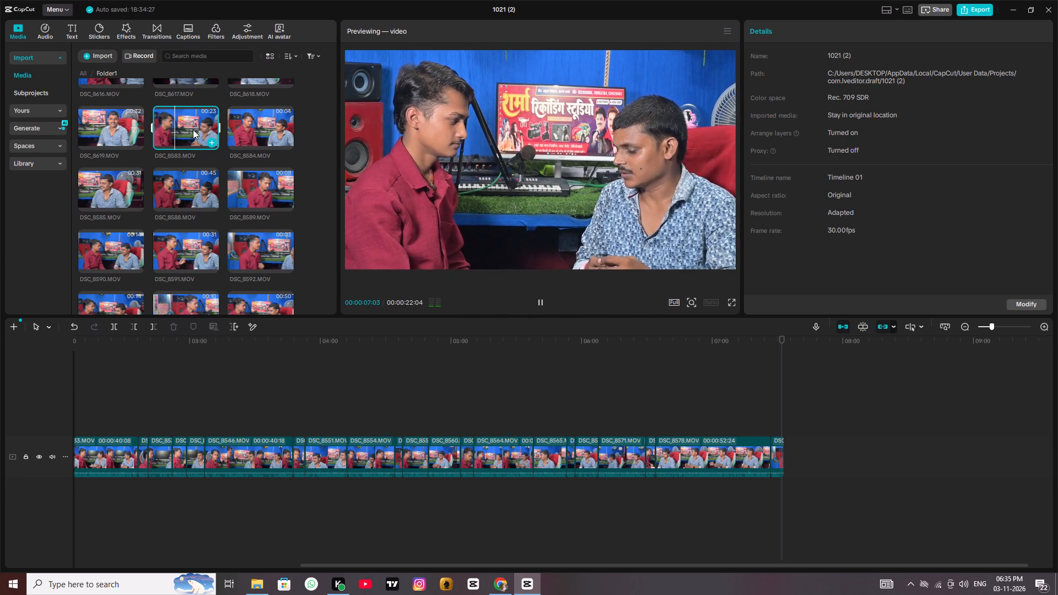
# Play back the last clip on the timeline, DSC_8582.MOV, to review its content.
pyautogui.click(780, 451)
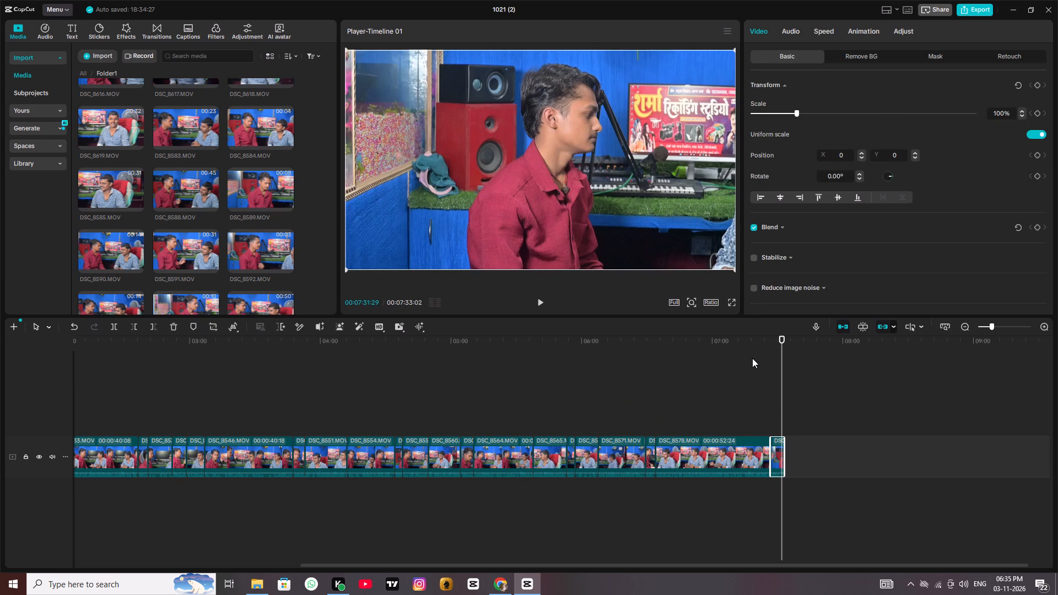
pyautogui.press('space')
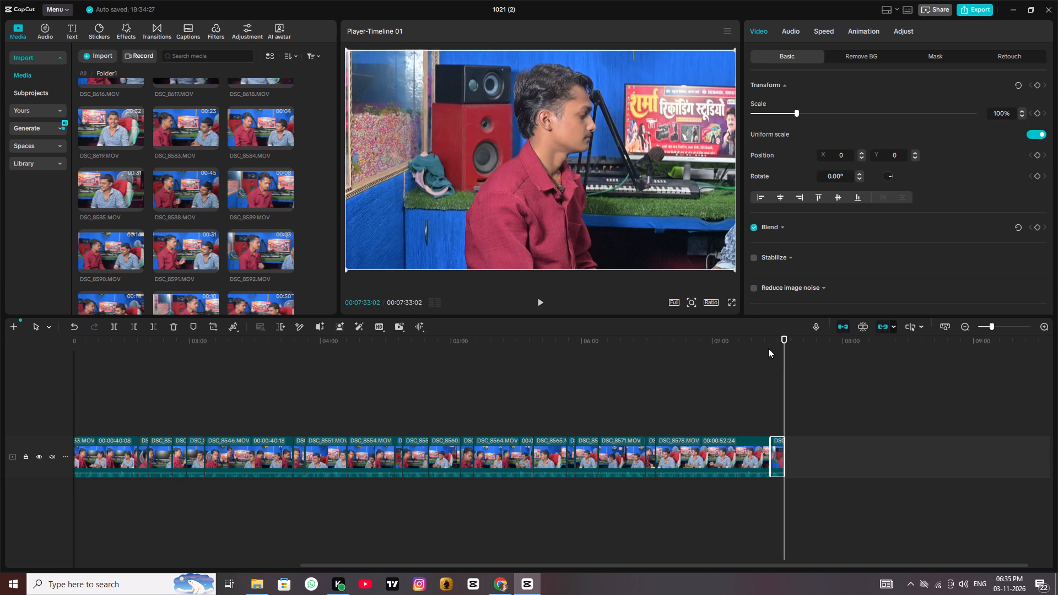
pyautogui.click(763, 338)
pyautogui.press('space')
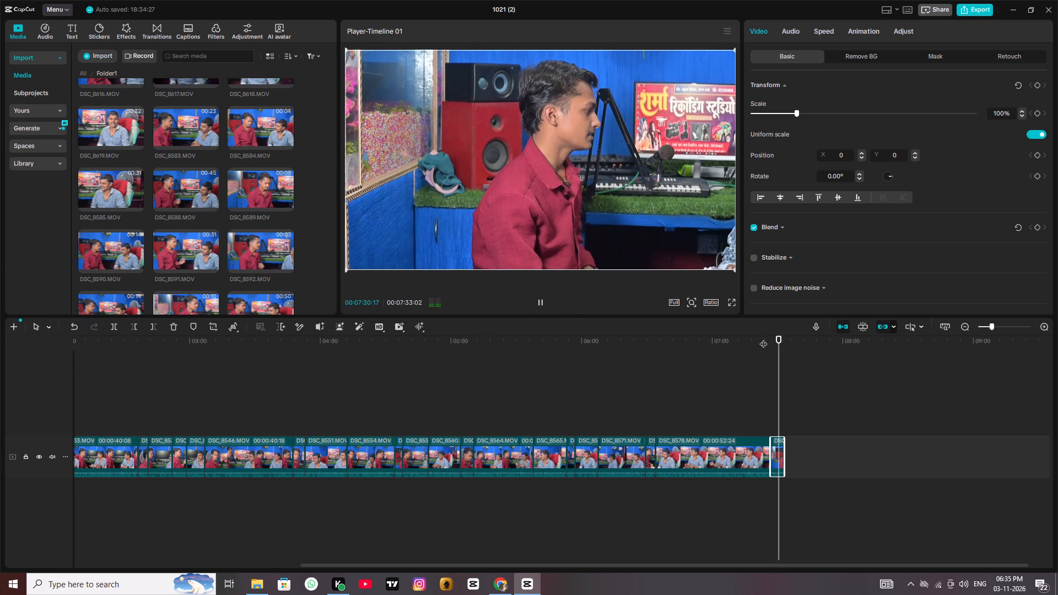
pyautogui.press('space')
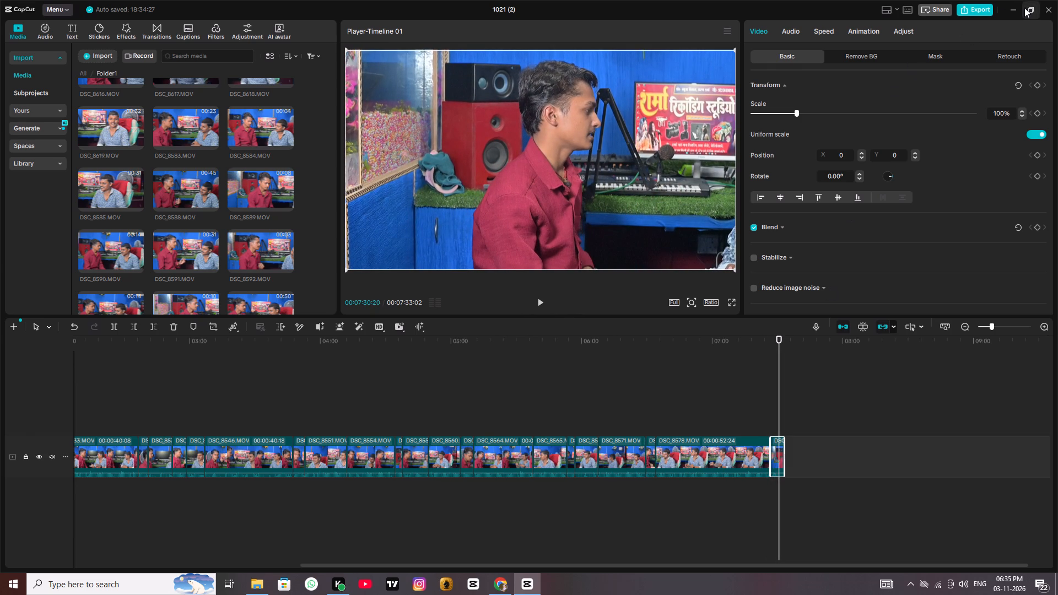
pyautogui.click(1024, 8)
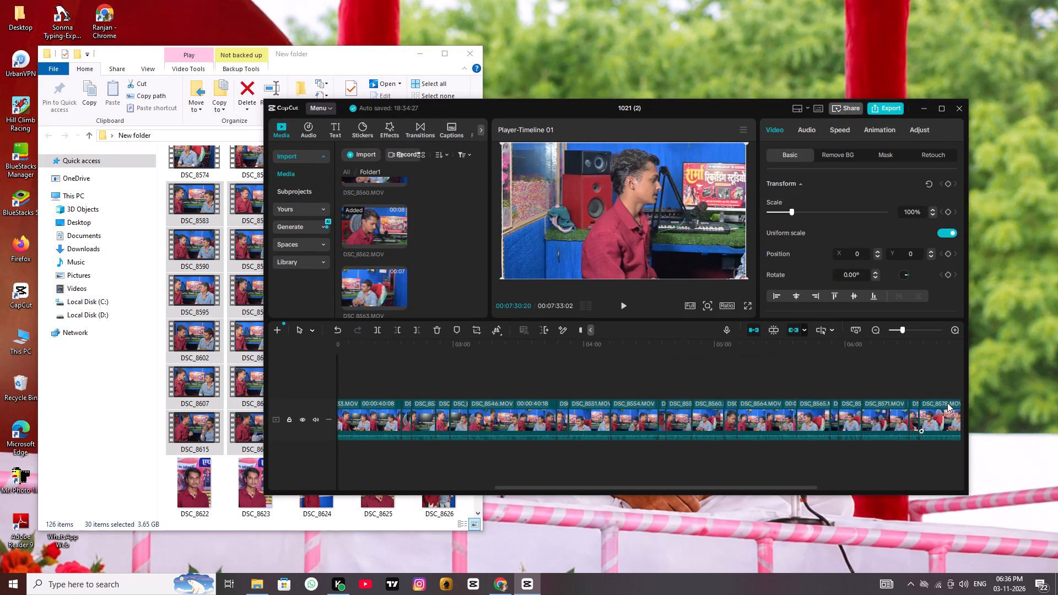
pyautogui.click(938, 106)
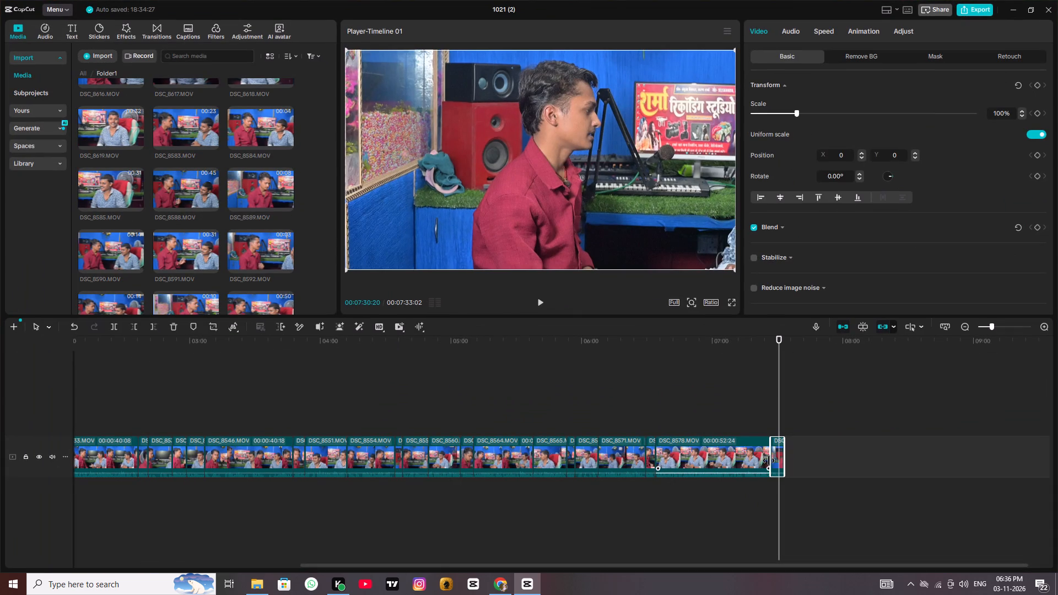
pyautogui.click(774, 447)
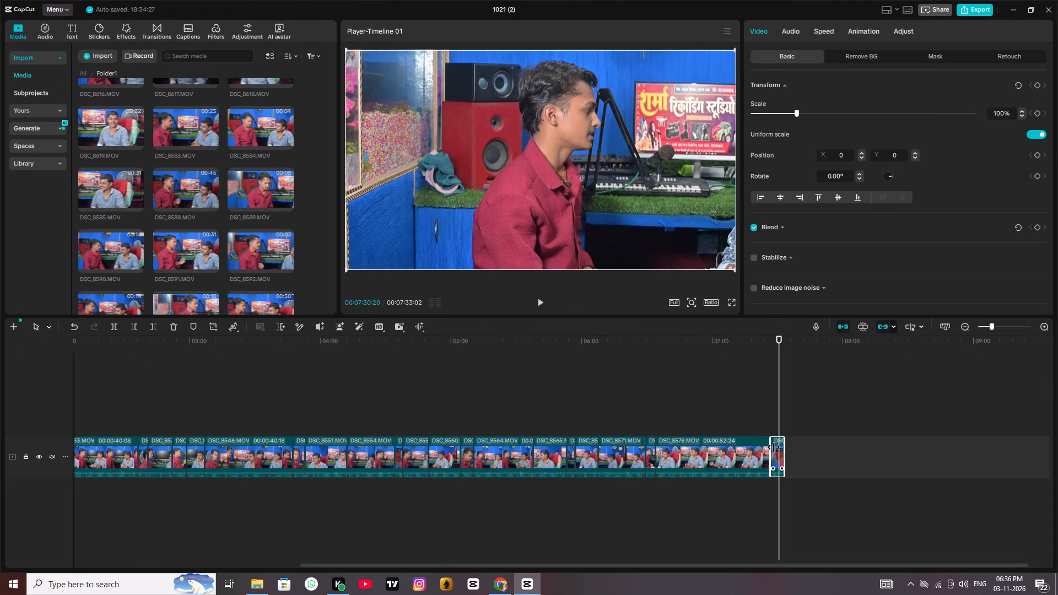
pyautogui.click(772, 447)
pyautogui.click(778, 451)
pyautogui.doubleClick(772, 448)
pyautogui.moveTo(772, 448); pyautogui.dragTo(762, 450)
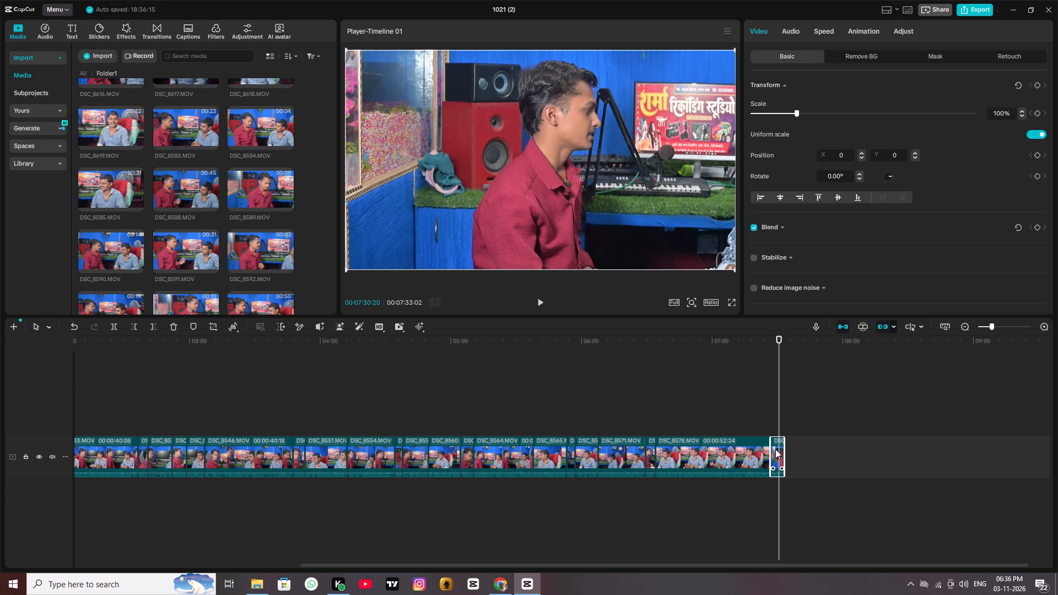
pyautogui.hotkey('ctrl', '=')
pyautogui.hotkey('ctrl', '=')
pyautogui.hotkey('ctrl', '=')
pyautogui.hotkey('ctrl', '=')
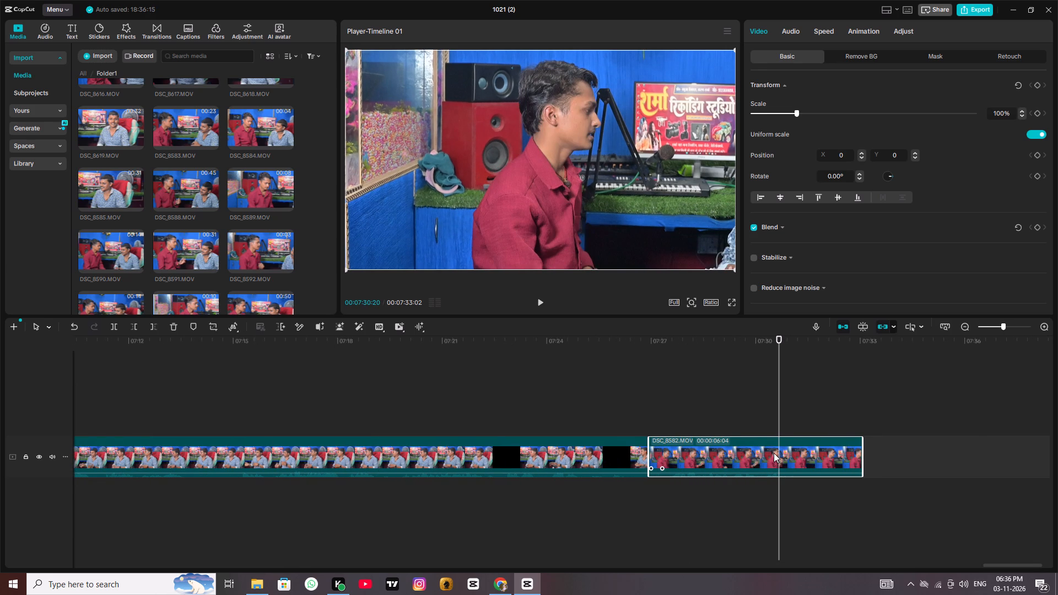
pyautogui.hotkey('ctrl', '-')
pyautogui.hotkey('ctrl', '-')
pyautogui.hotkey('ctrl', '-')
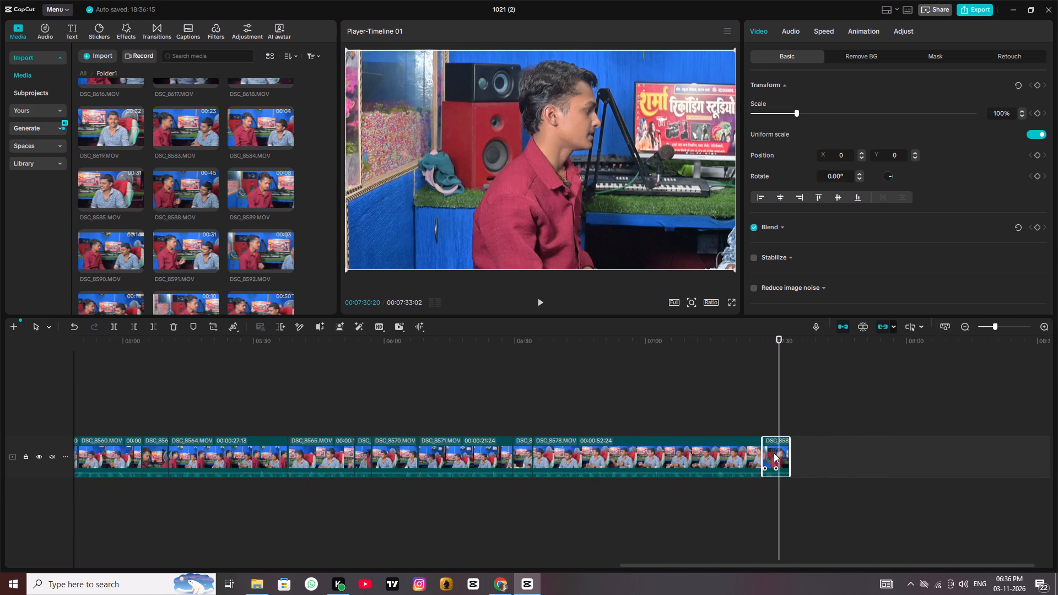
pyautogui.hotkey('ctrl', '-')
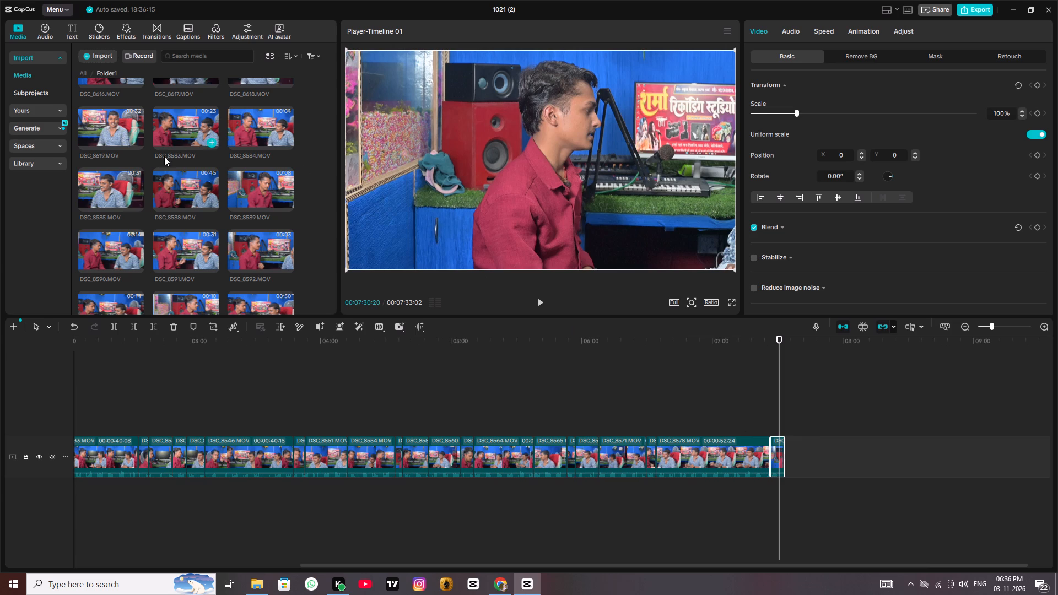
# Switch to New folder in File Explorer and preview the source clips DSC_8583 and DSC_8584 in the video player.
pyautogui.click(1033, 7)
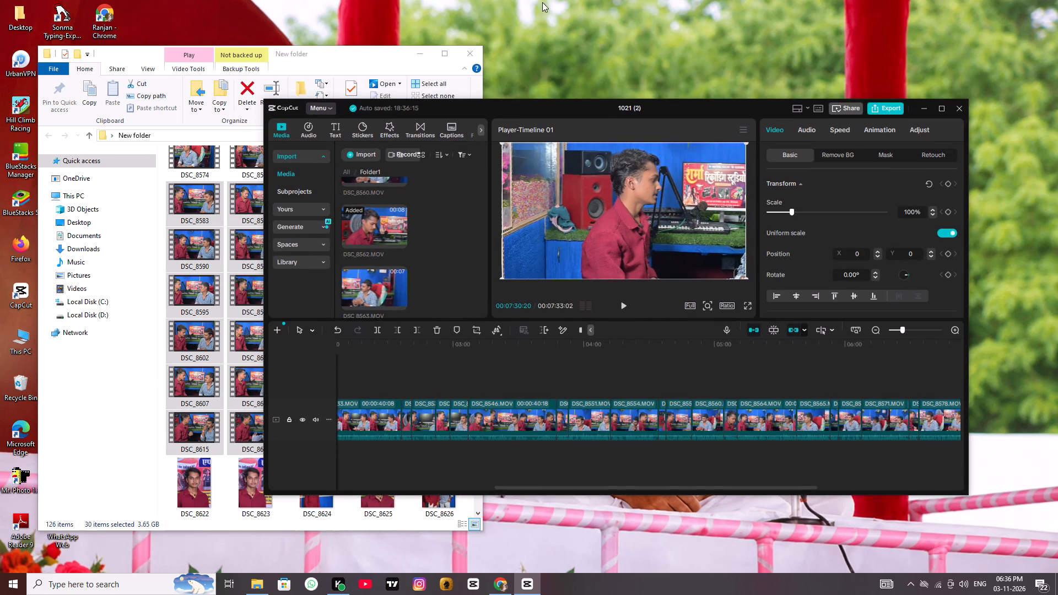
pyautogui.click(367, 56)
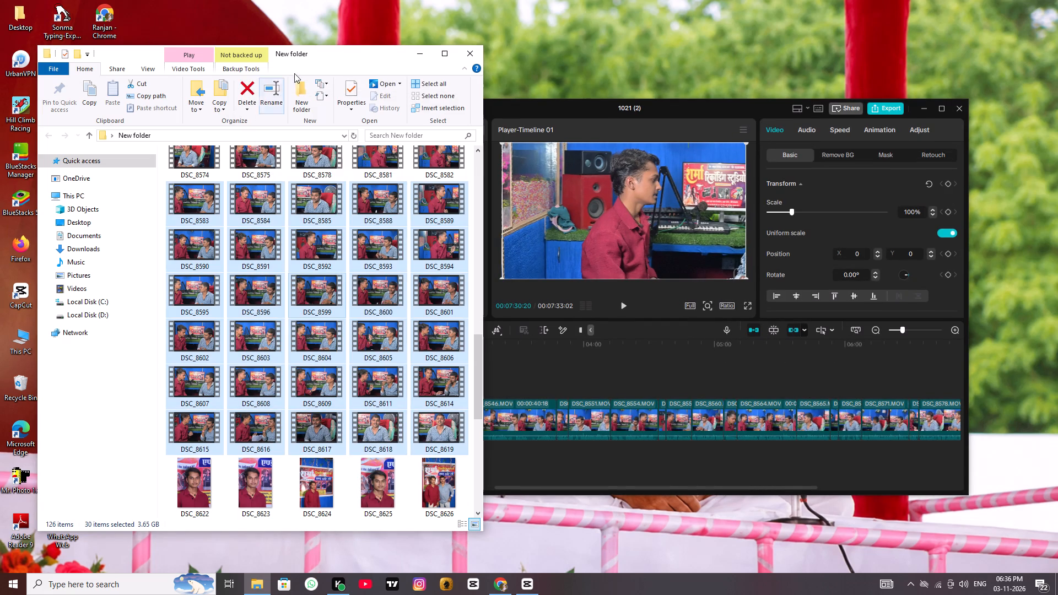
pyautogui.rightClick(629, 30)
pyautogui.click(658, 62)
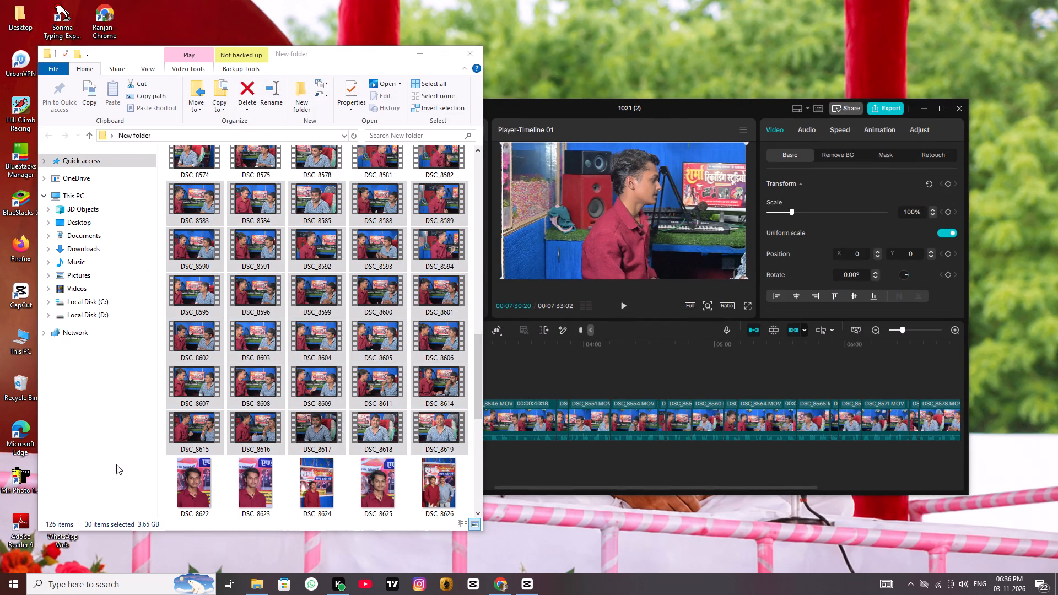
pyautogui.click(118, 461)
pyautogui.scroll(1, 204, 253)
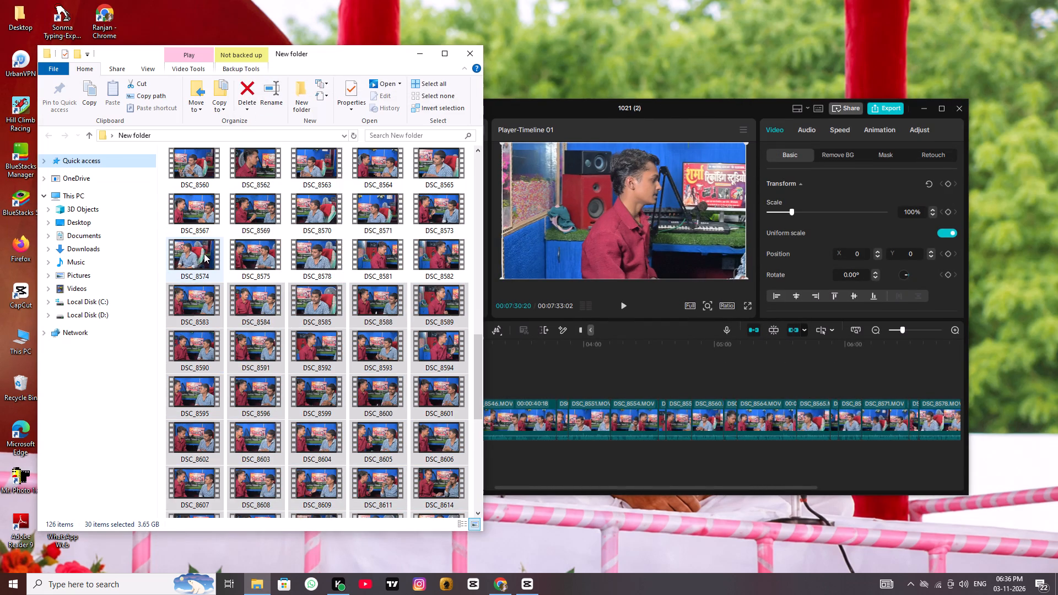
pyautogui.doubleClick(189, 310)
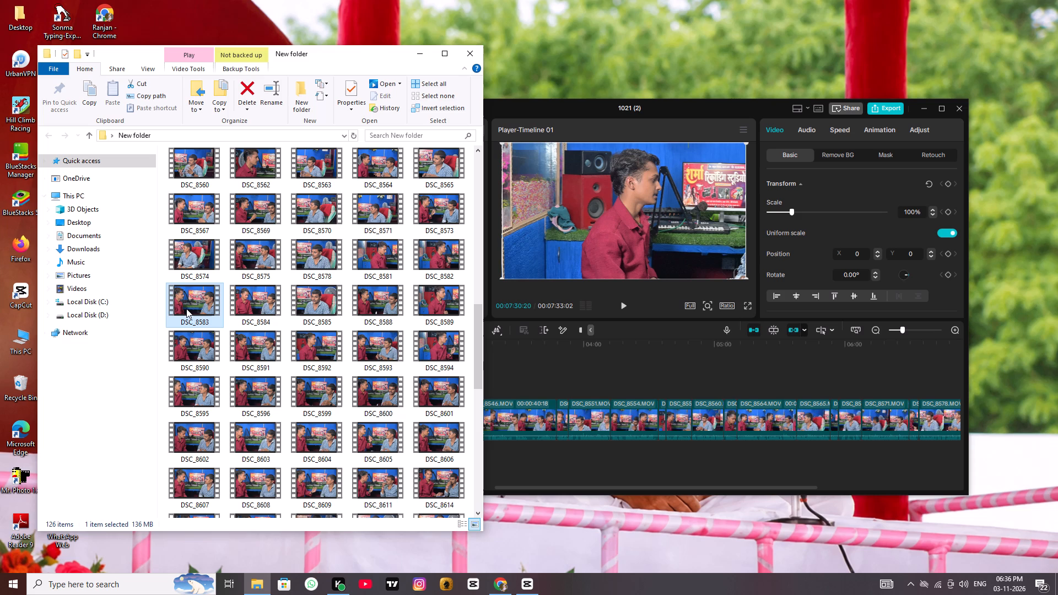
pyautogui.doubleClick(186, 309)
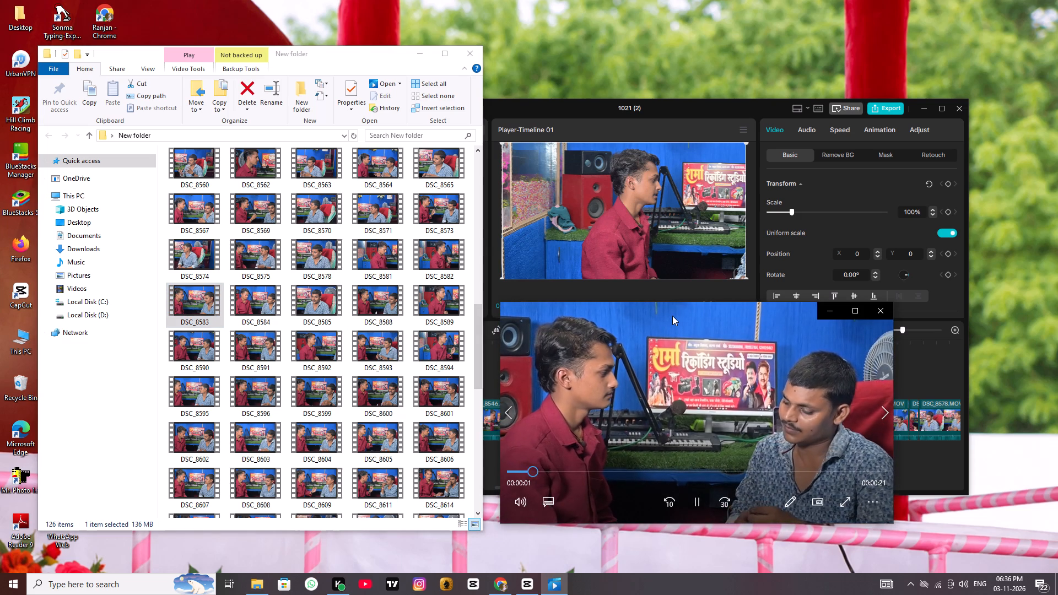
pyautogui.click(886, 311)
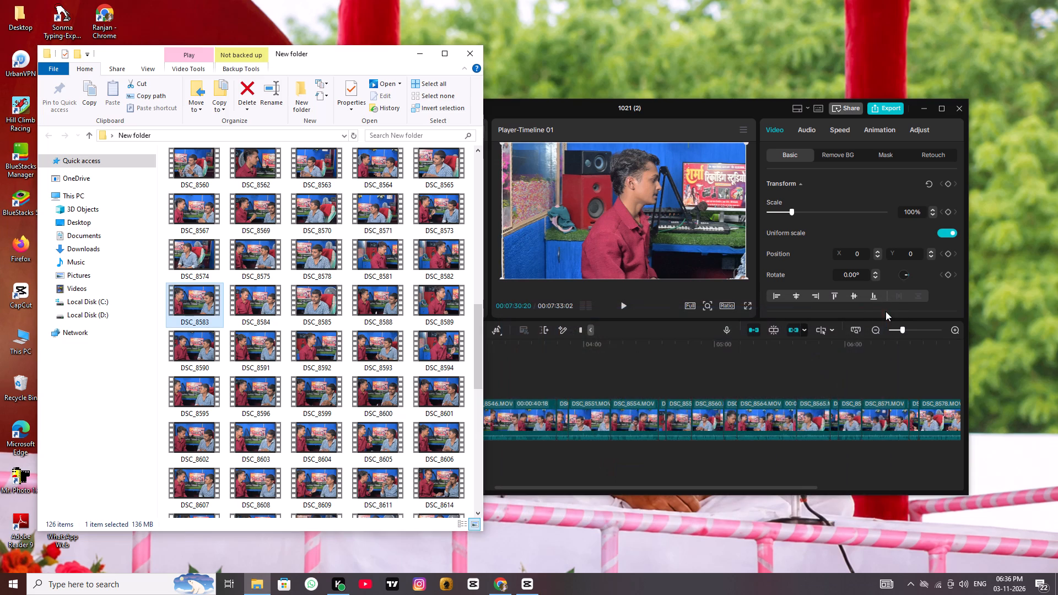
pyautogui.doubleClick(244, 300)
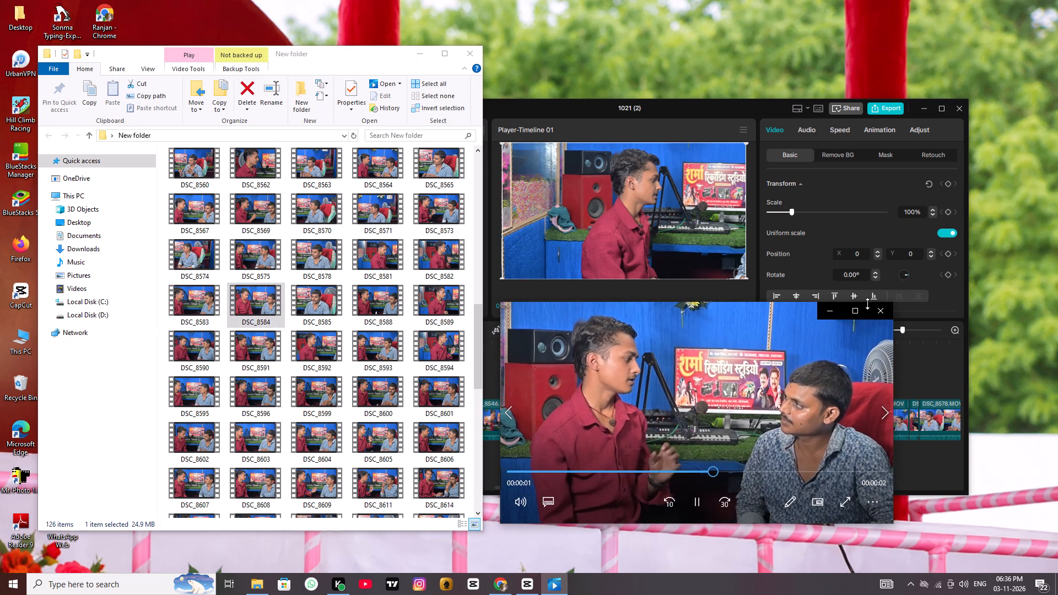
pyautogui.click(876, 310)
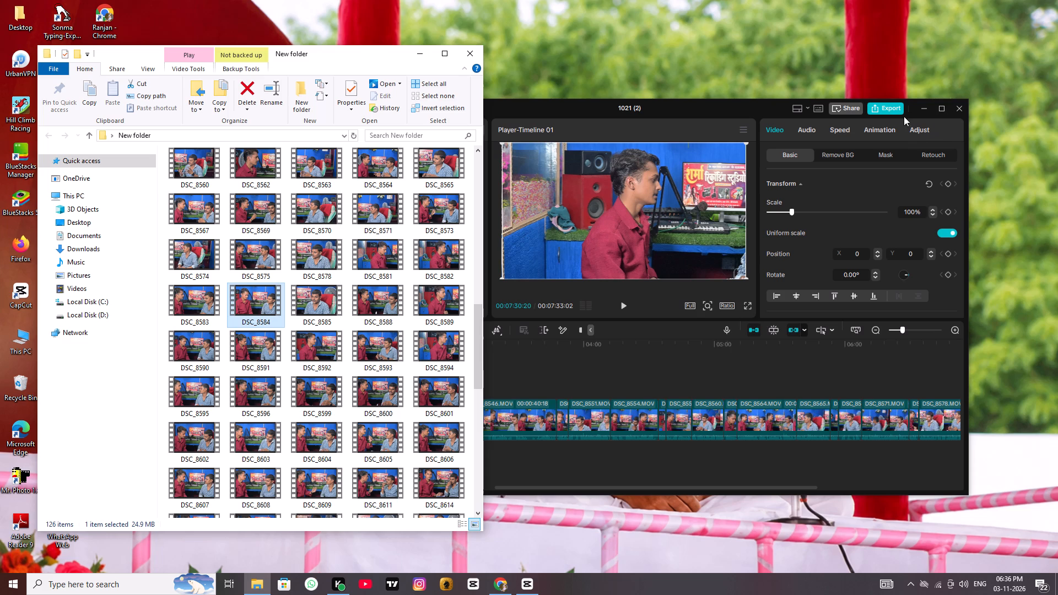
# Return to the maximized CapCut editor and delete the DSC_8582.MOV clip from the end of the timeline.
pyautogui.click(937, 115)
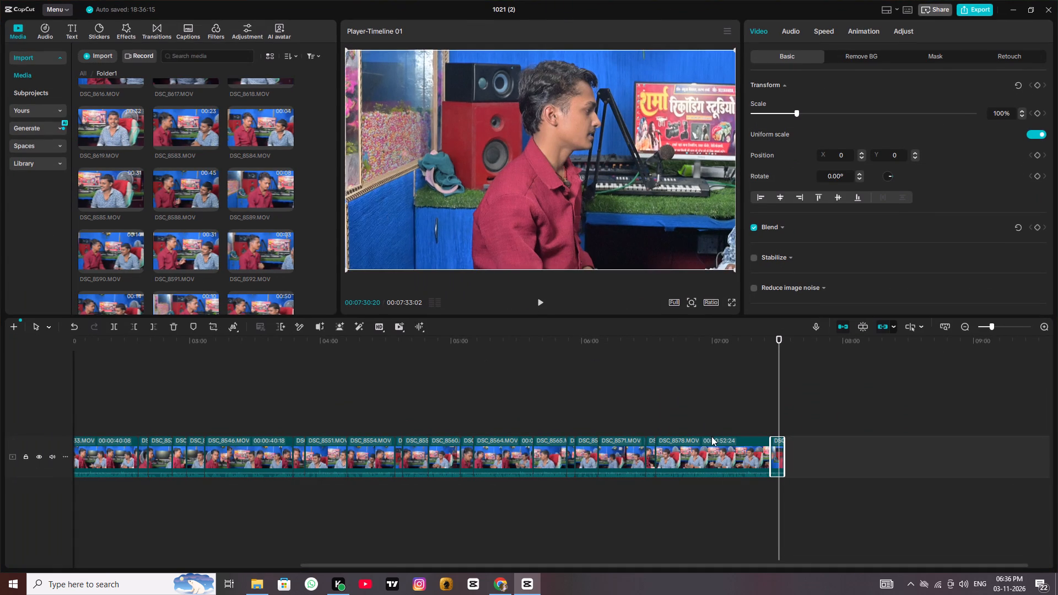
pyautogui.press('Delete')
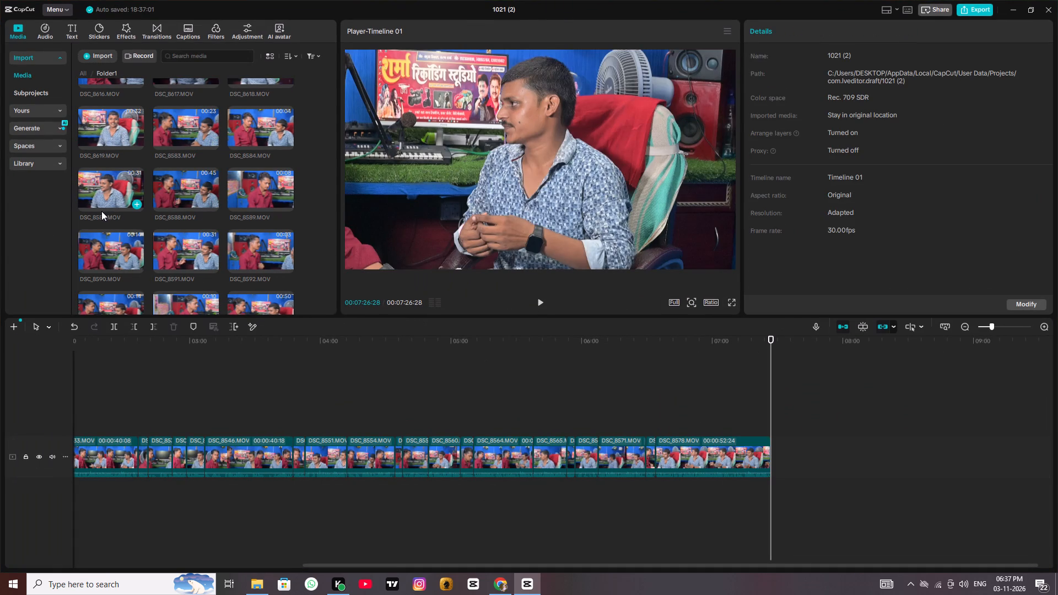
# Restore the editor to a smaller window and move it away from the New folder window.
pyautogui.click(839, 0)
pyautogui.click(1024, 4)
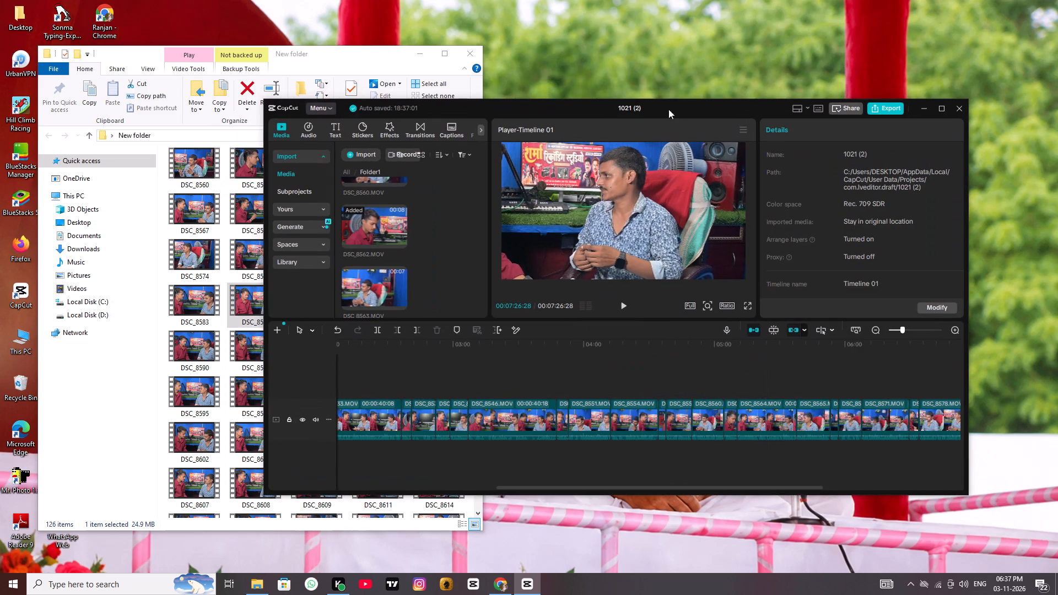
pyautogui.click(634, 70)
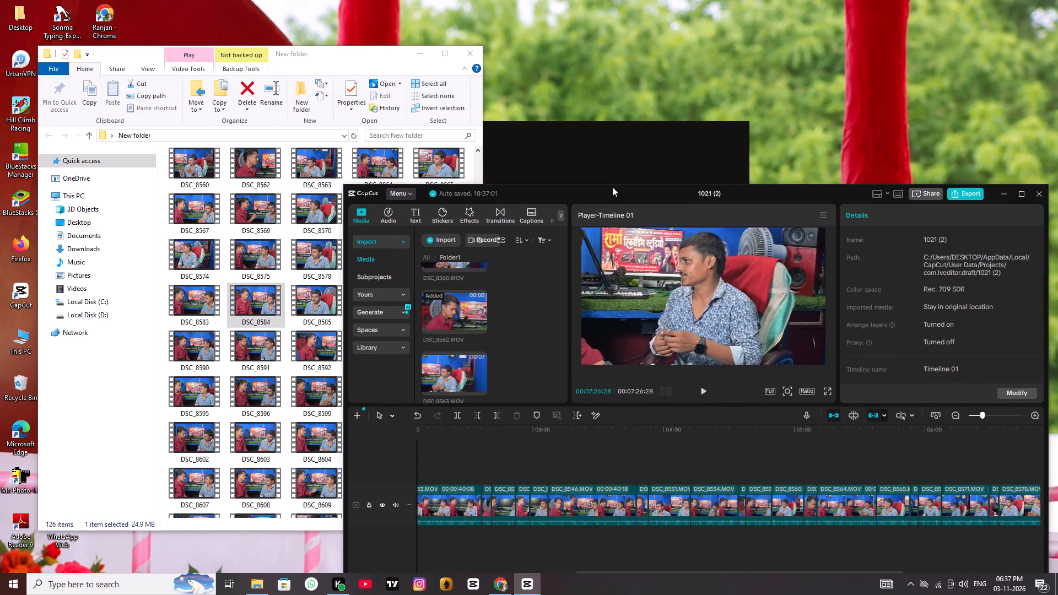
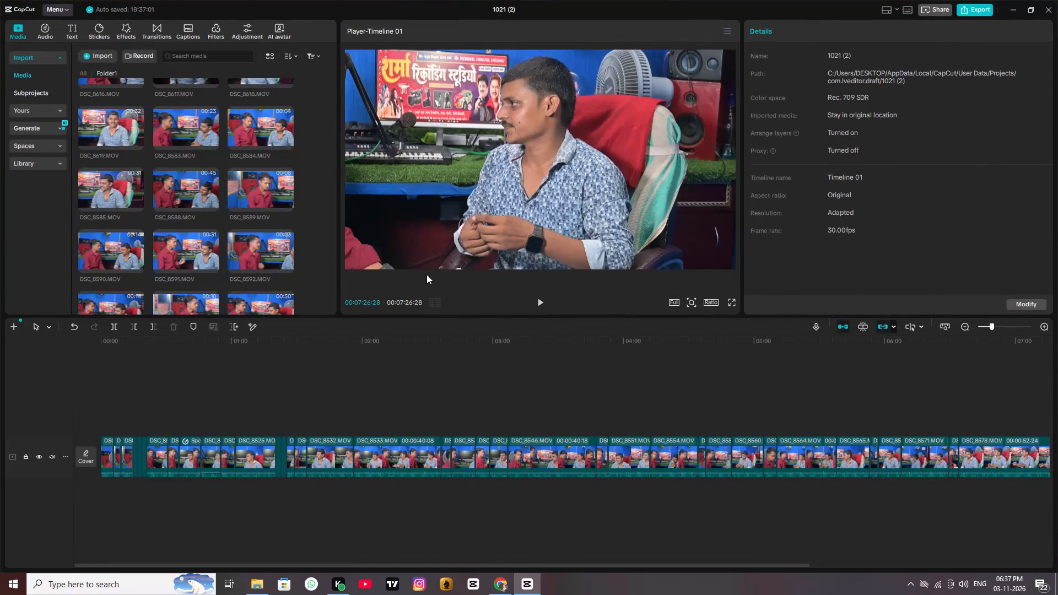
# Add DSC_8584.MOV from the media library to the end of the timeline, directly after DSC_8578.MOV.
pyautogui.scroll(1, 428, 271)
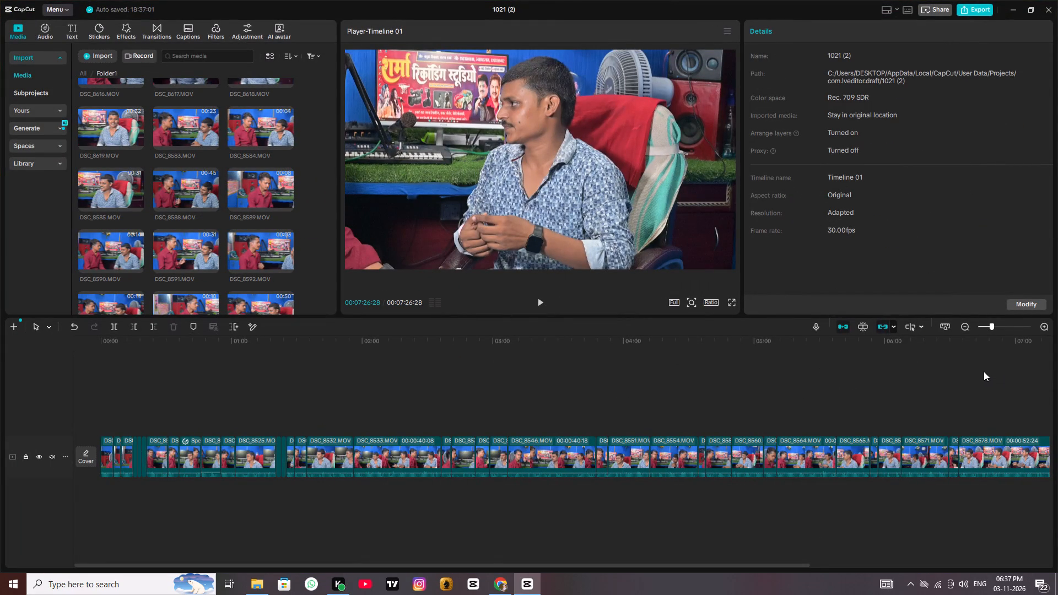
pyautogui.hotkey('ctrl', '=')
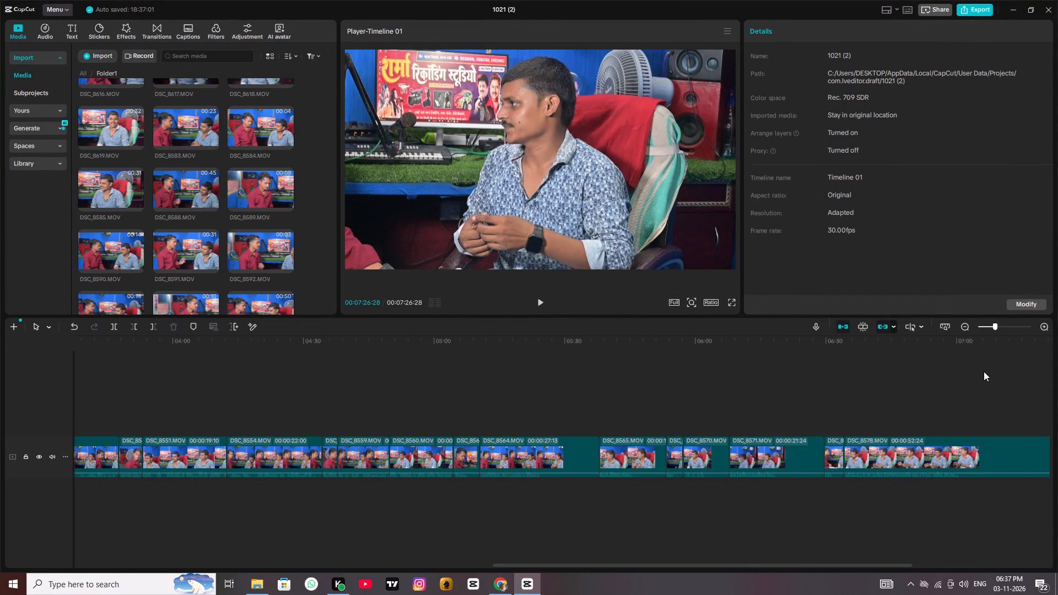
pyautogui.hotkey('ctrl', '=')
pyautogui.hotkey('ctrl', '-')
pyautogui.hotkey('ctrl', '-')
pyautogui.hotkey('ctrl', '-')
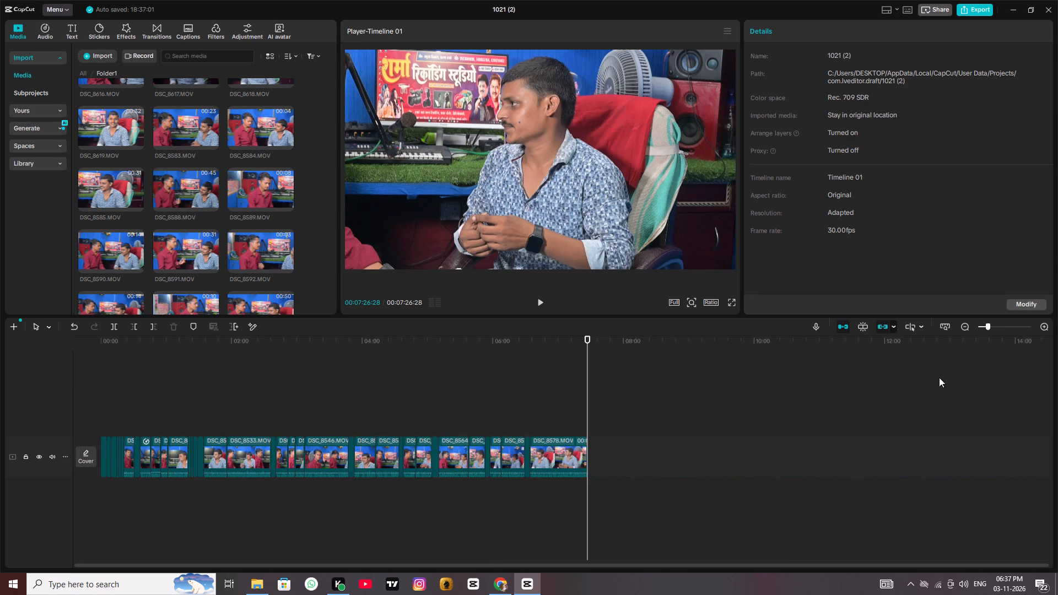
pyautogui.hotkey('ctrl', '-')
pyautogui.hotkey('ctrl', '=')
pyautogui.hotkey('ctrl', '=')
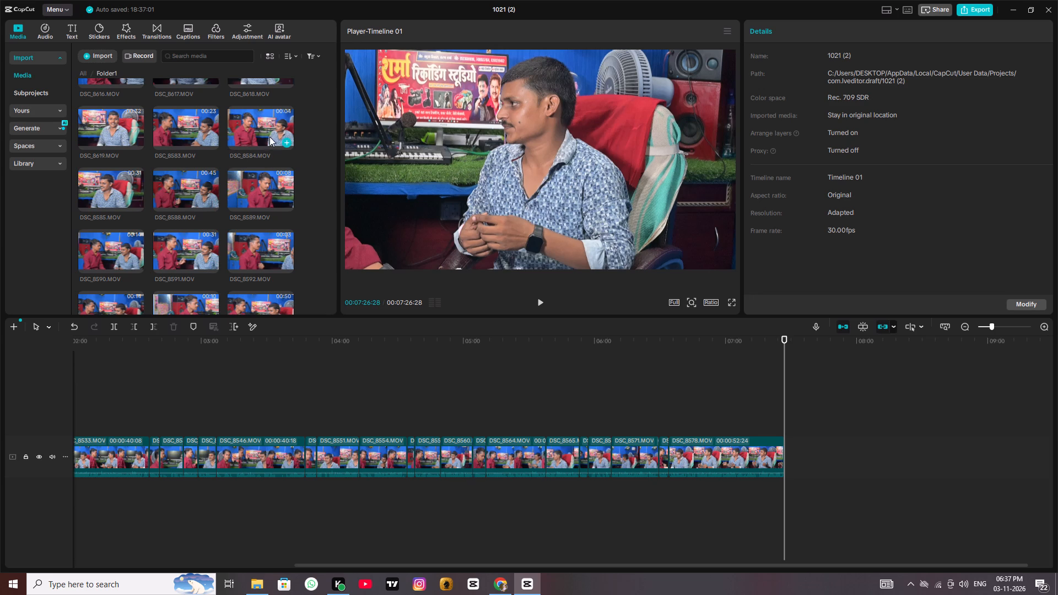
pyautogui.click(285, 142)
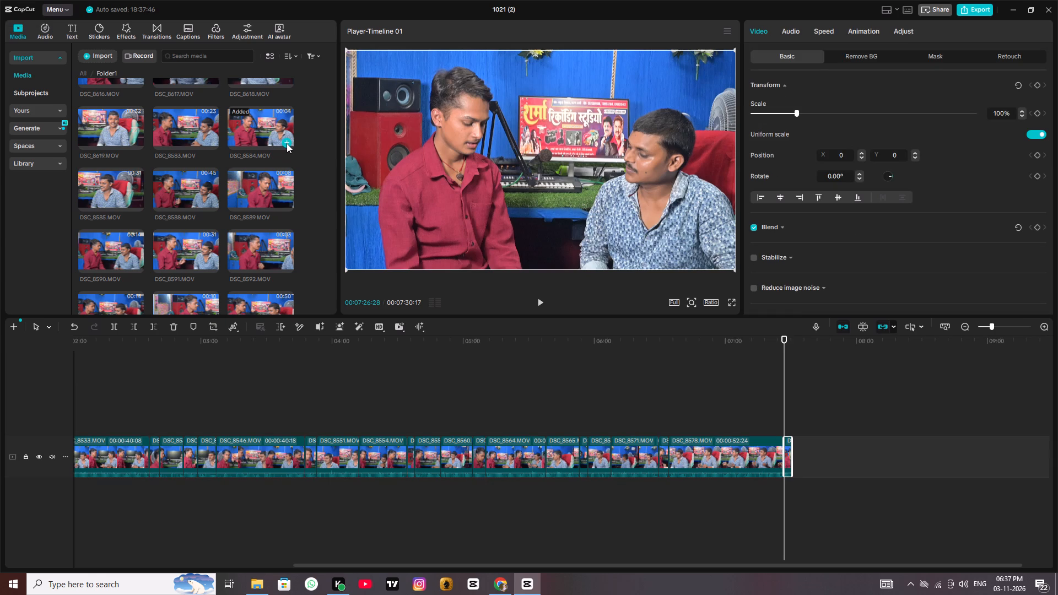
# Play back the end of DSC_8578.MOV and the added DSC_8584.MOV, and trim the end of DSC_8584.MOV to about 00:07:30:02.
pyautogui.press('space')
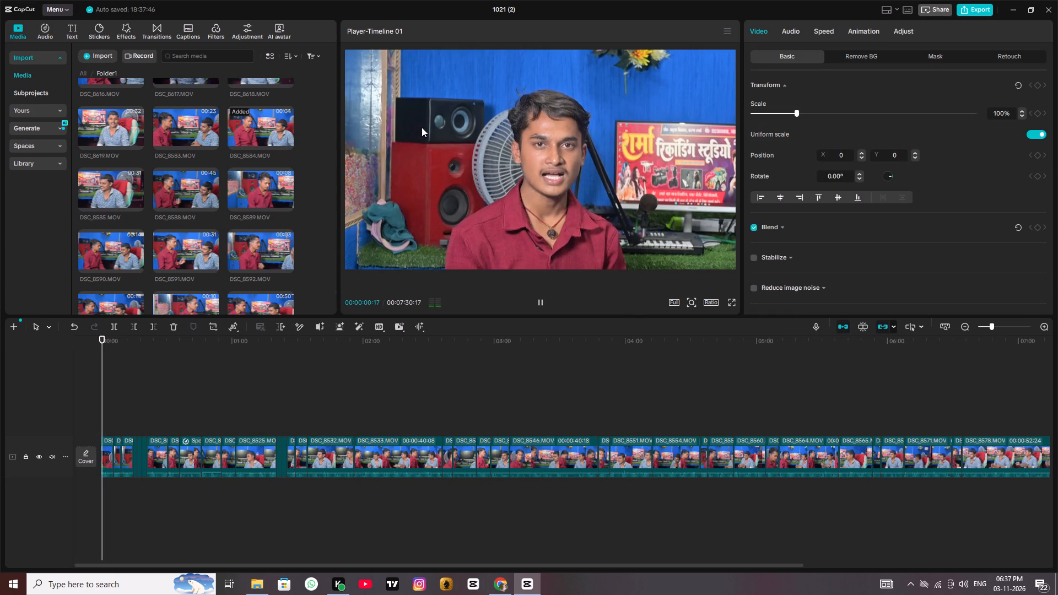
pyautogui.press('space')
pyautogui.hotkey('ctrl', '-')
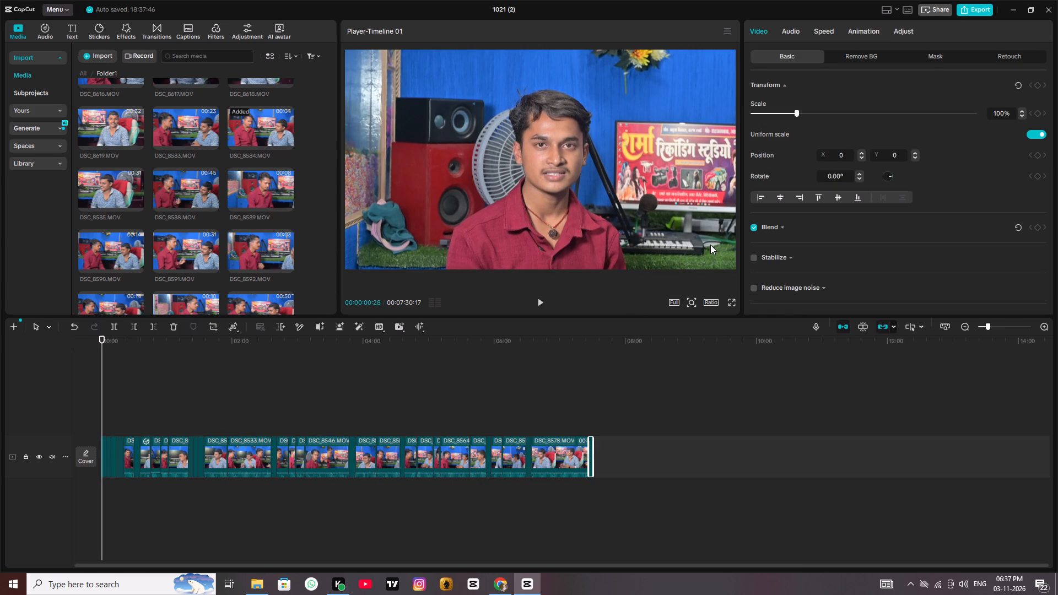
pyautogui.click(591, 337)
pyautogui.hotkey('ctrl', '=')
pyautogui.hotkey('ctrl', '=')
pyautogui.hotkey('ctrl', '=')
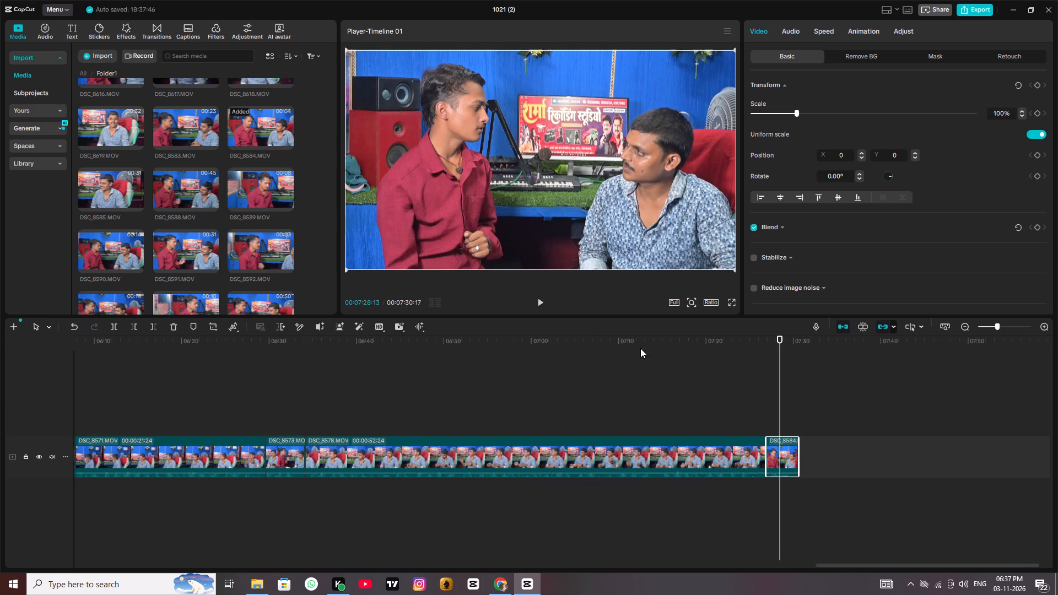
pyautogui.click(740, 337)
pyautogui.press('space')
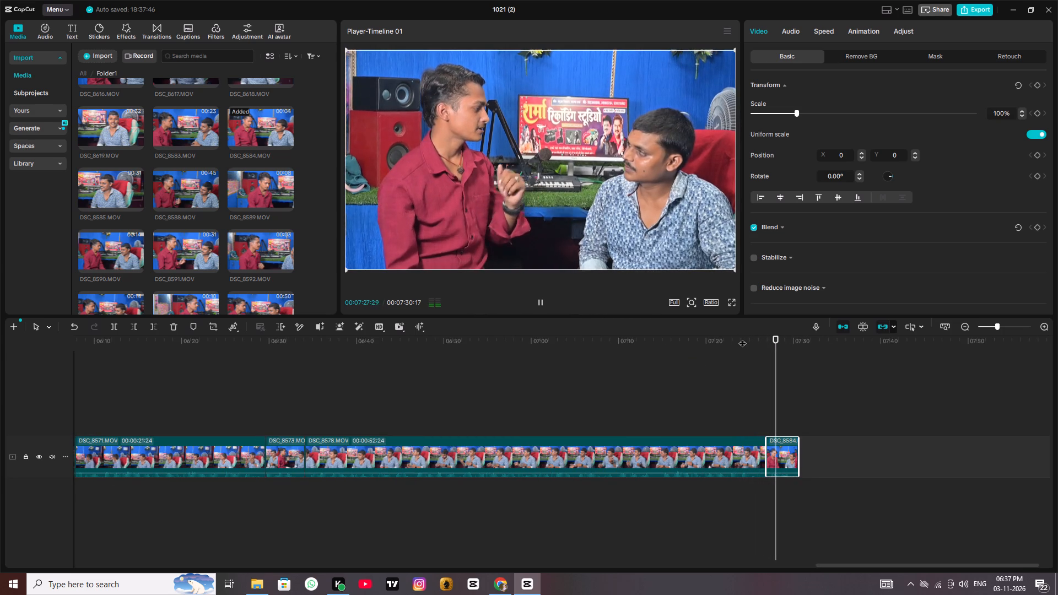
pyautogui.press('space')
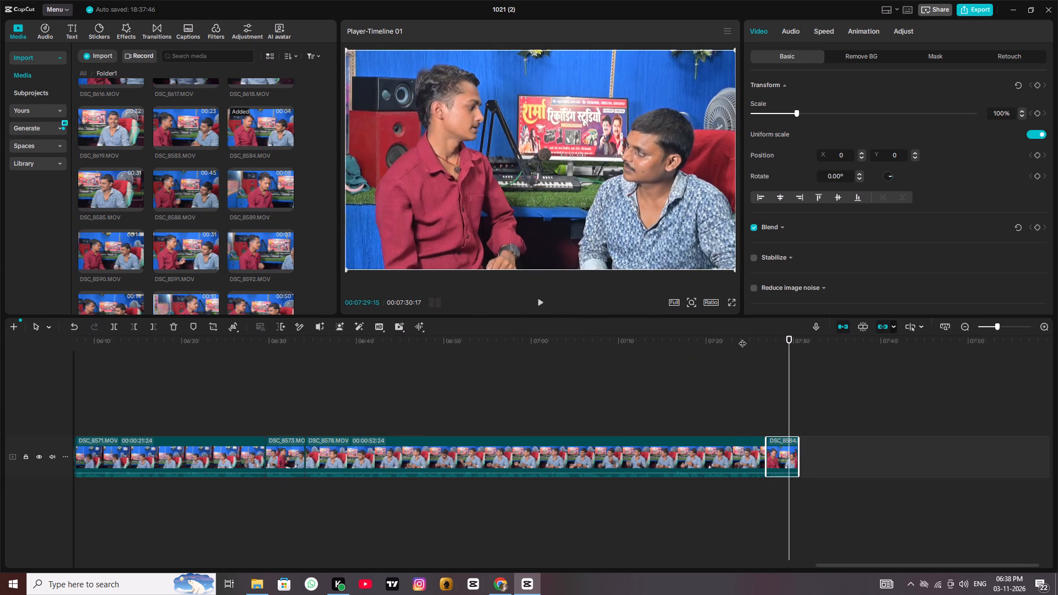
pyautogui.press('space')
pyautogui.press('space')
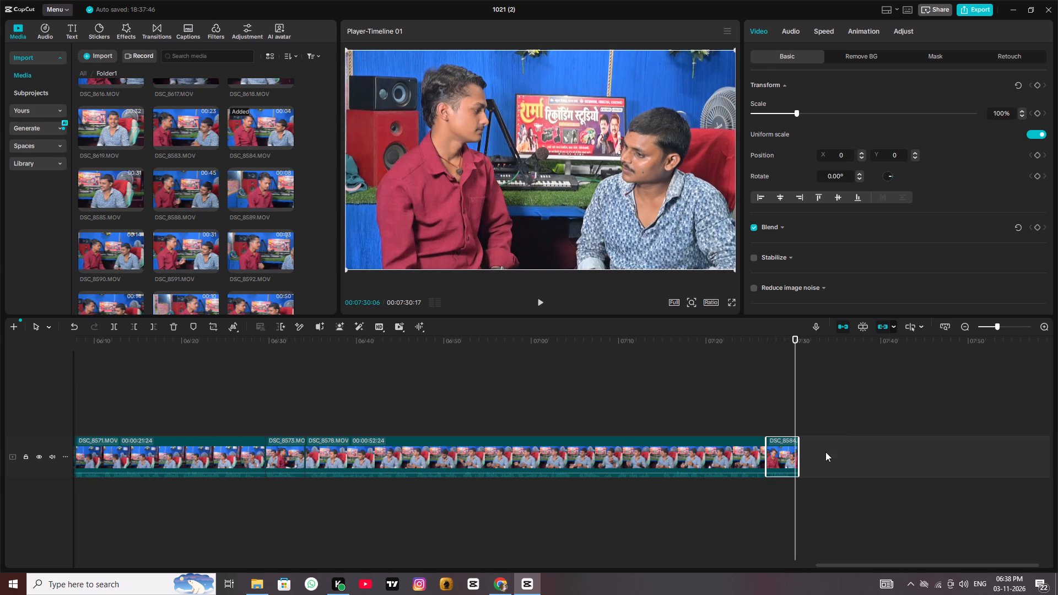
pyautogui.moveTo(800, 452); pyautogui.dragTo(793, 452)
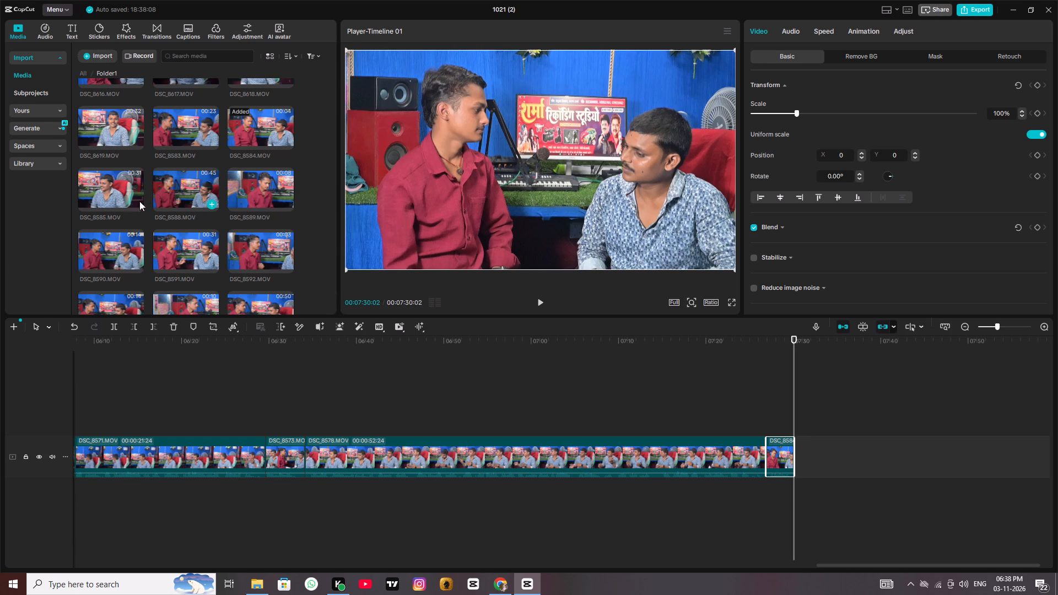
# Preview the source clips DSC_8585.MOV and DSC_8588.MOV, add DSC_8585.MOV to the timeline after DSC_8584.MOV, and play it back.
pyautogui.click(115, 188)
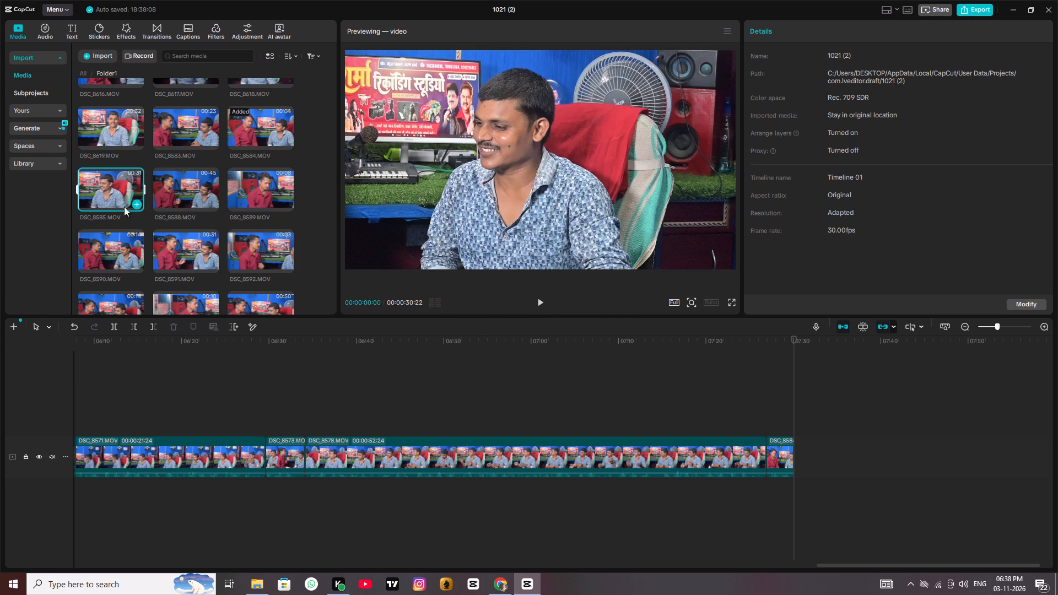
pyautogui.click(187, 194)
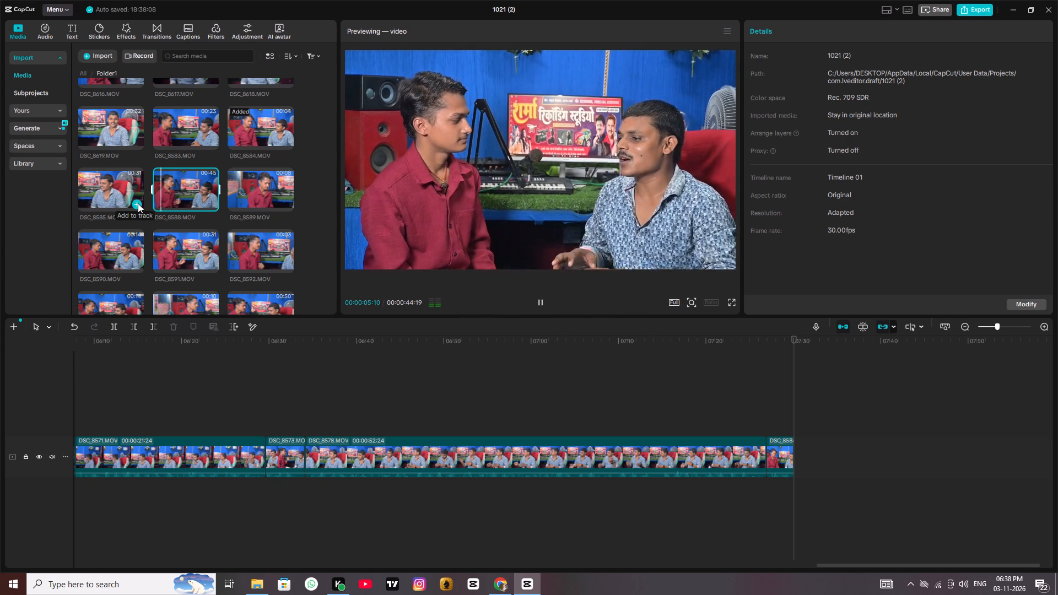
pyautogui.click(138, 203)
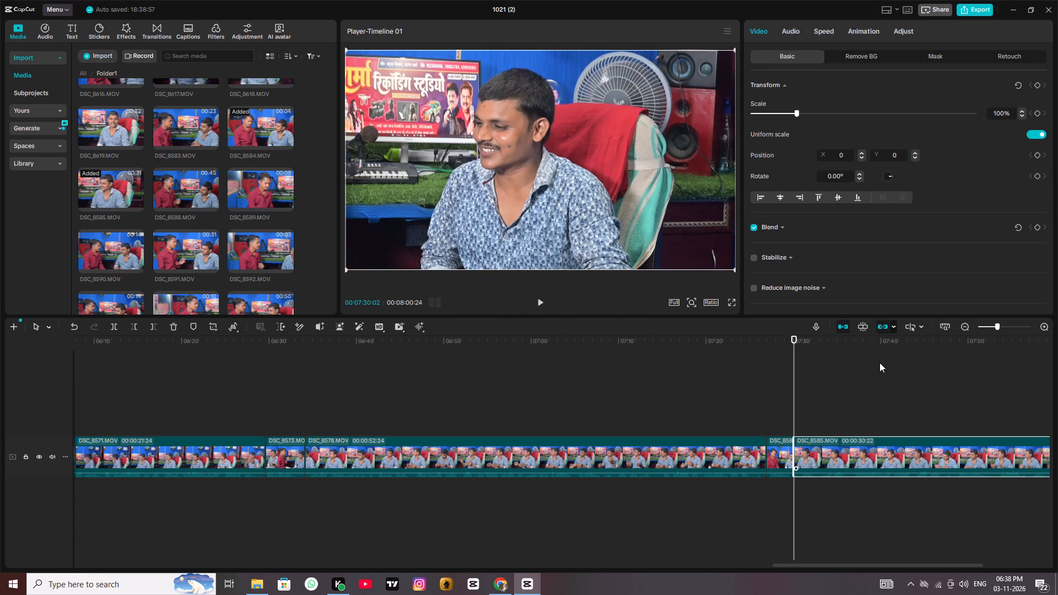
pyautogui.press('space')
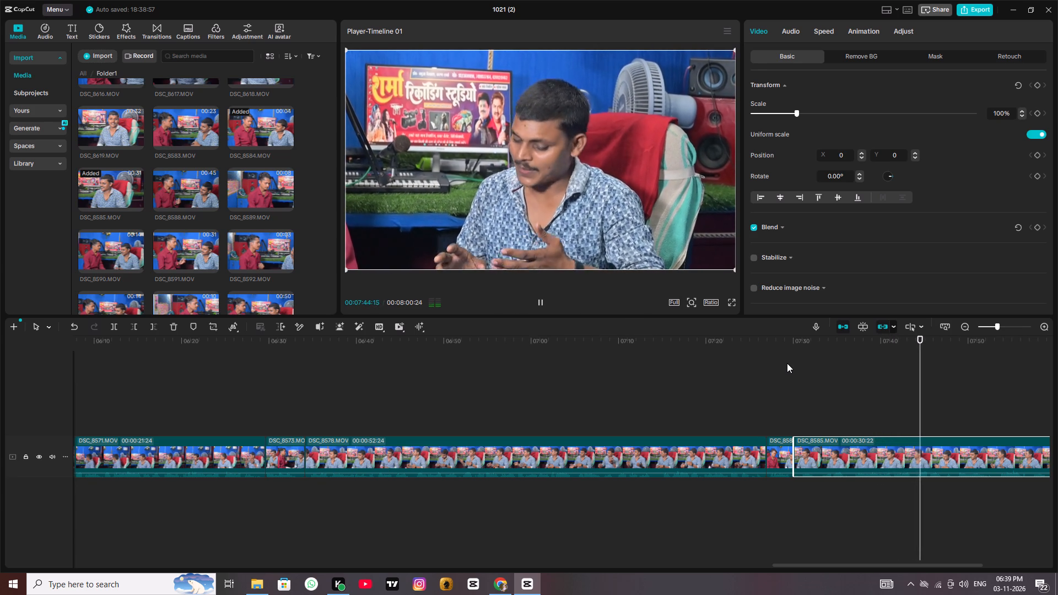
pyautogui.hotkey('ctrl', '-')
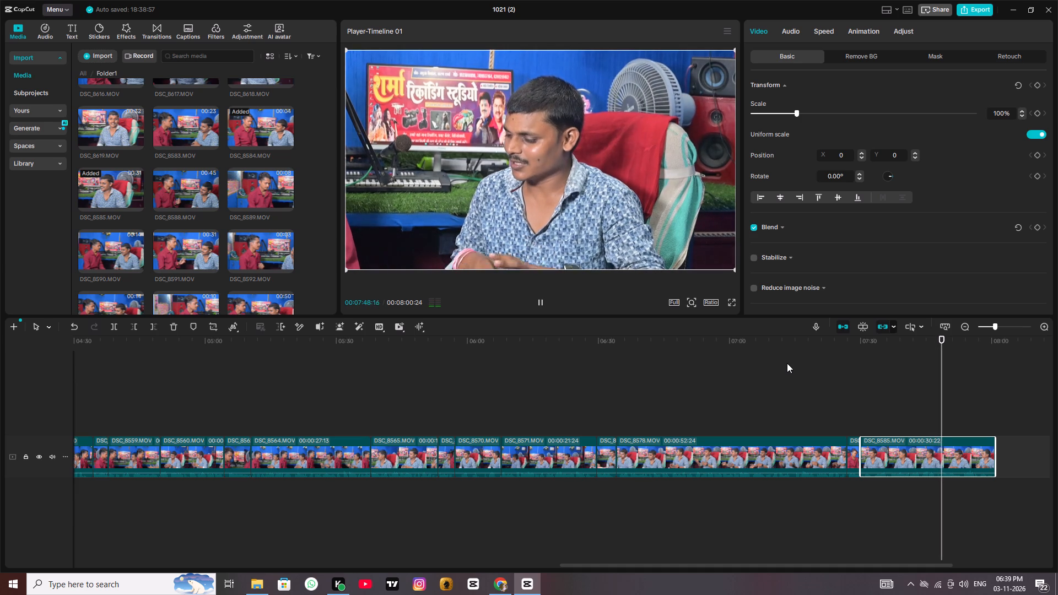
pyautogui.hotkey('ctrl', '-')
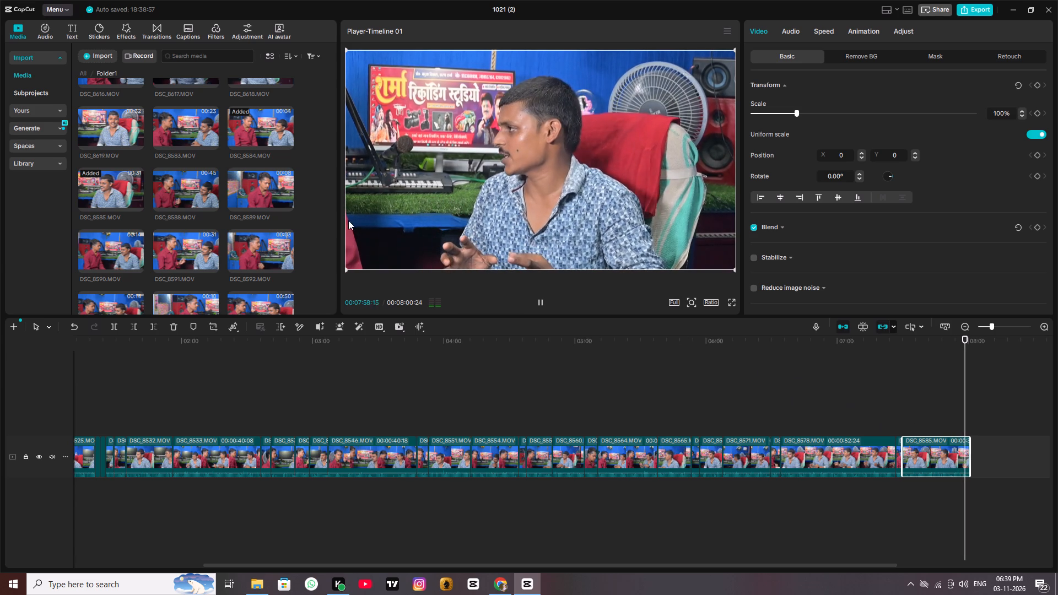
# Add DSC_8588.MOV from the media library to the end of the timeline after DSC_8585.MOV.
pyautogui.click(211, 202)
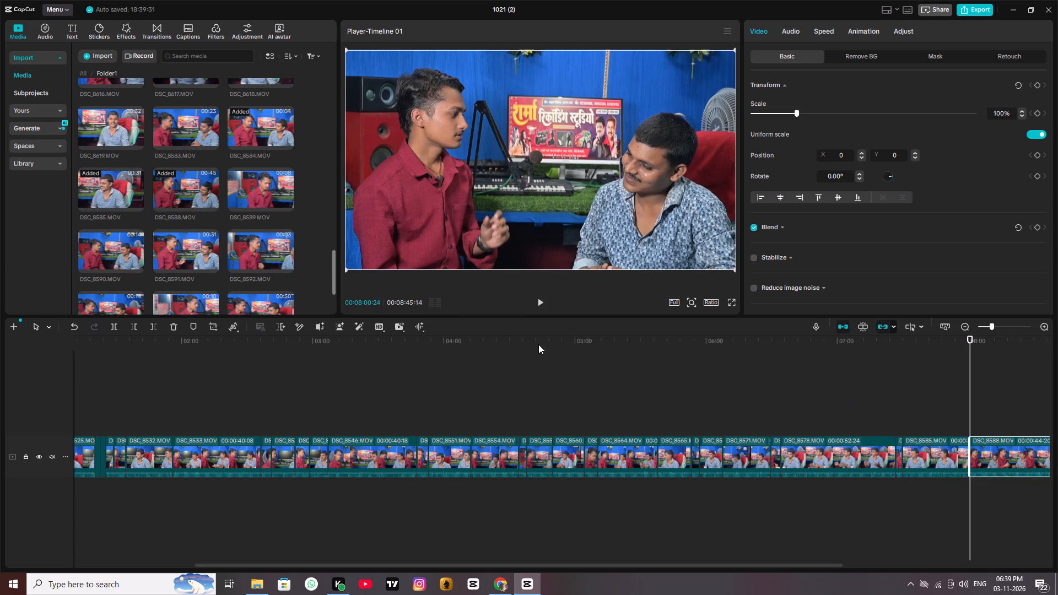
# Play back the timeline from the end of DSC_8585.MOV into DSC_8588.MOV to review the new clip.
pyautogui.hotkey('ctrl', '-')
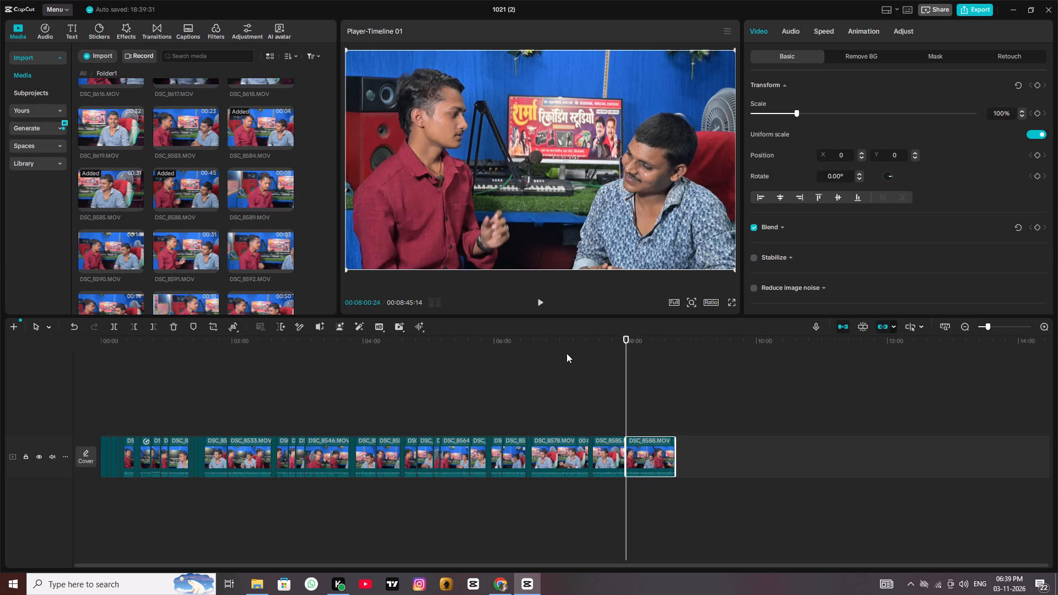
pyautogui.hotkey('ctrl', '=')
pyautogui.hotkey('ctrl', '=')
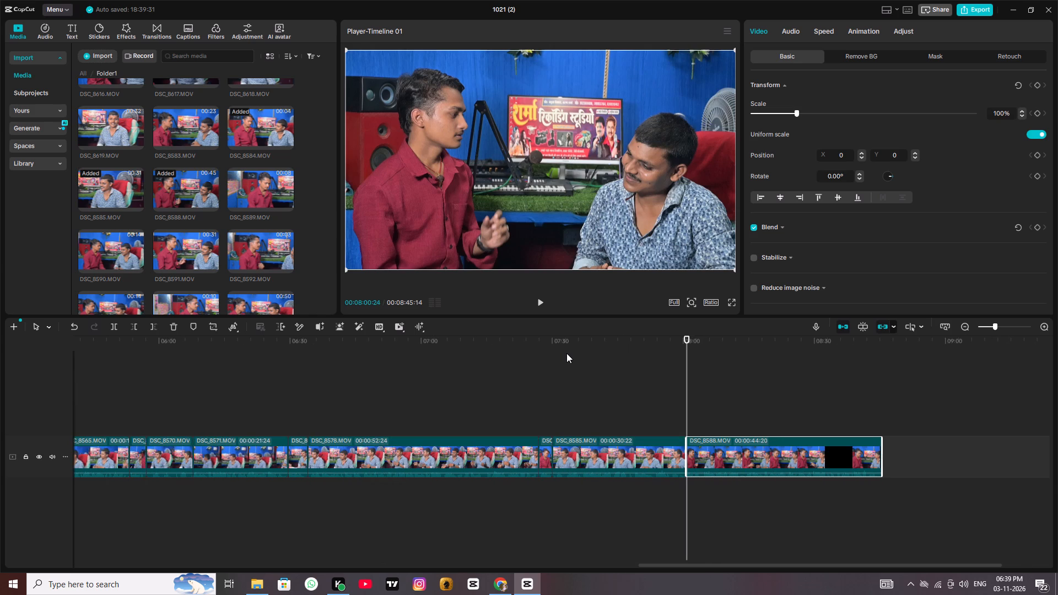
pyautogui.press('space')
pyautogui.press('space')
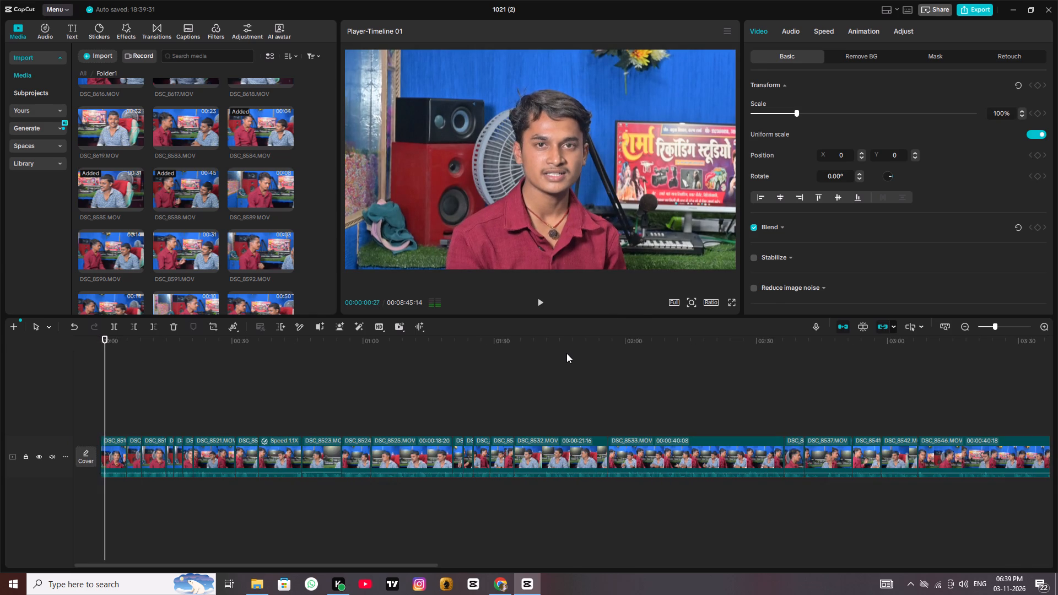
pyautogui.hotkey('ctrl', '-')
pyautogui.hotkey('ctrl', '-')
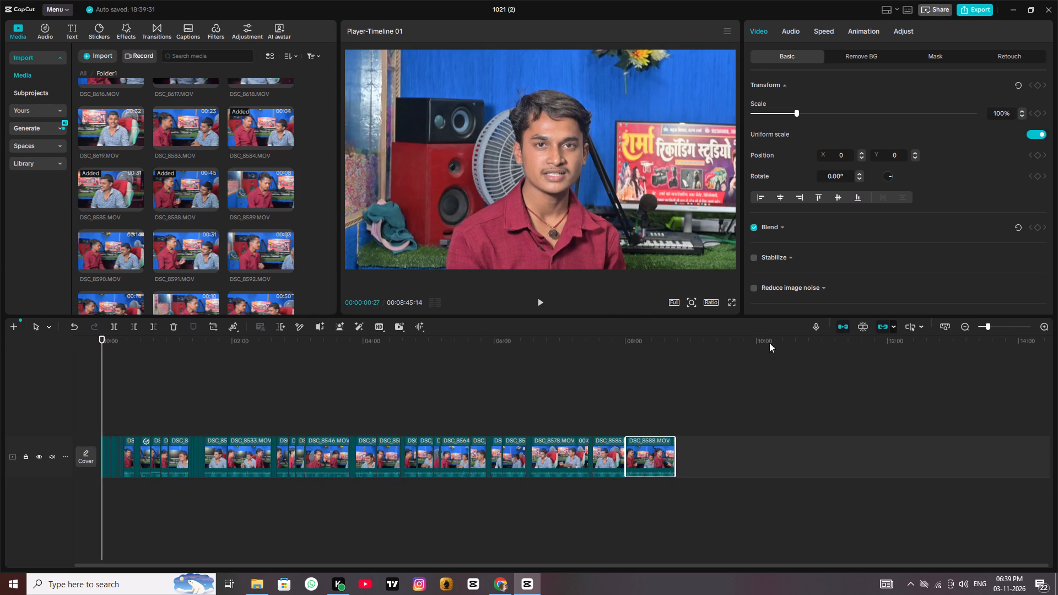
pyautogui.click(625, 339)
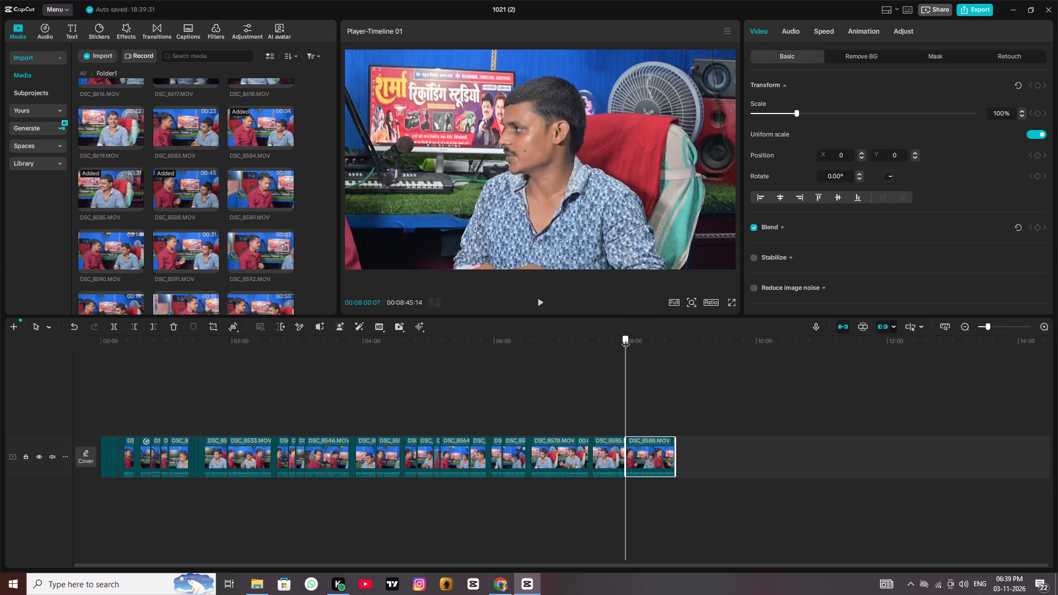
pyautogui.hotkey('ctrl', '=')
pyautogui.hotkey('ctrl', 'space')
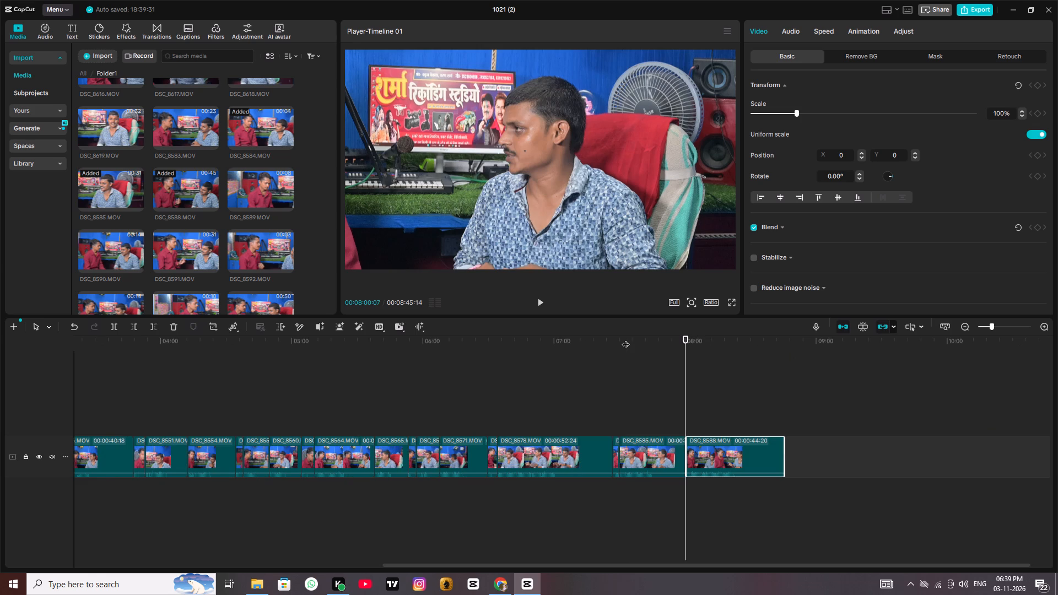
pyautogui.press('space')
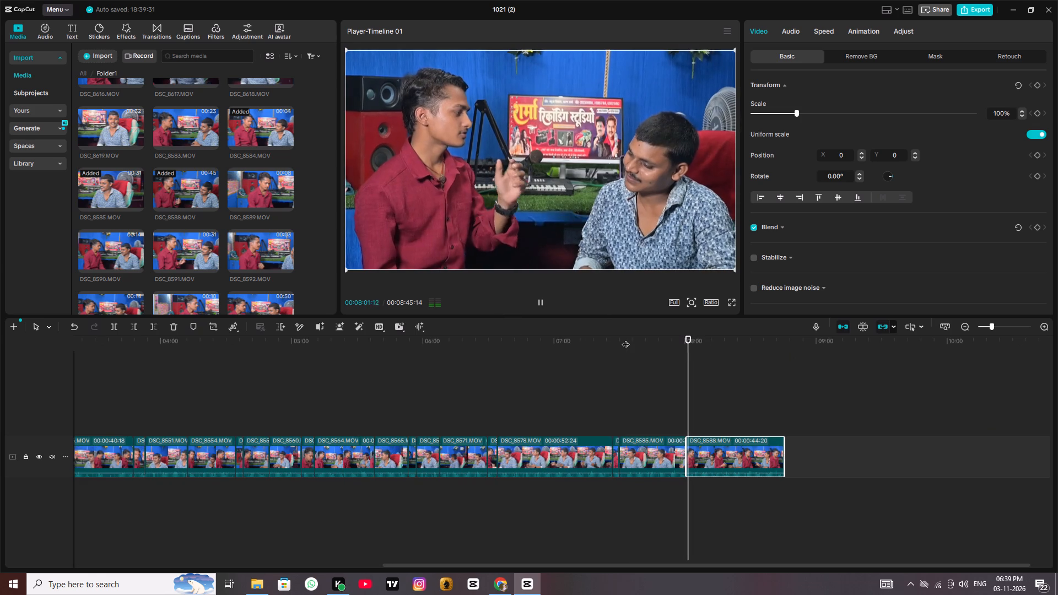
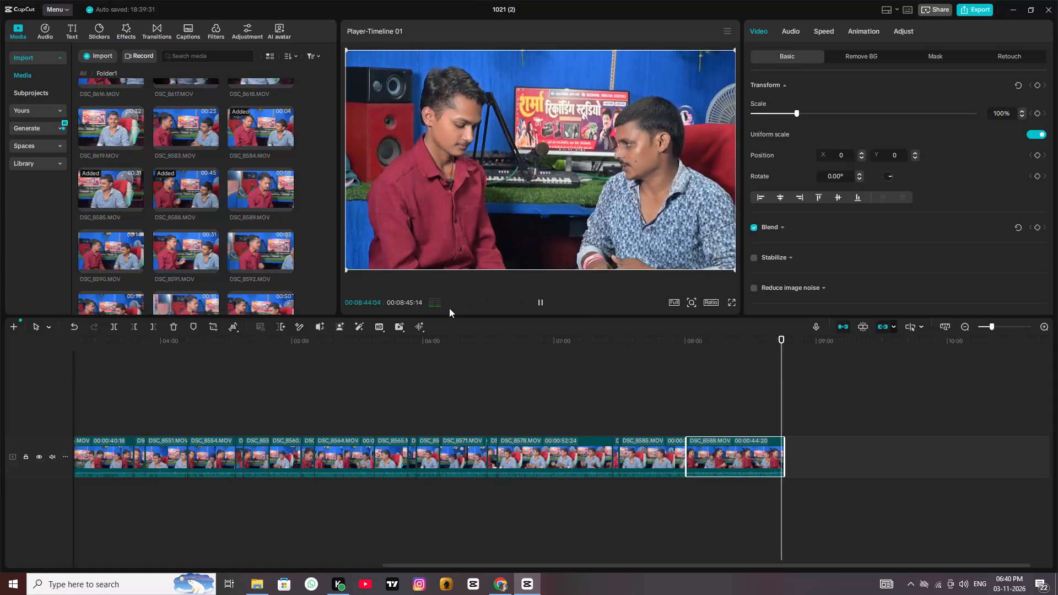
# Preview the source clips DSC_8589.MOV and DSC_8590.MOV and add both to the timeline after DSC_8588.MOV.
pyautogui.click(759, 333)
pyautogui.click(762, 336)
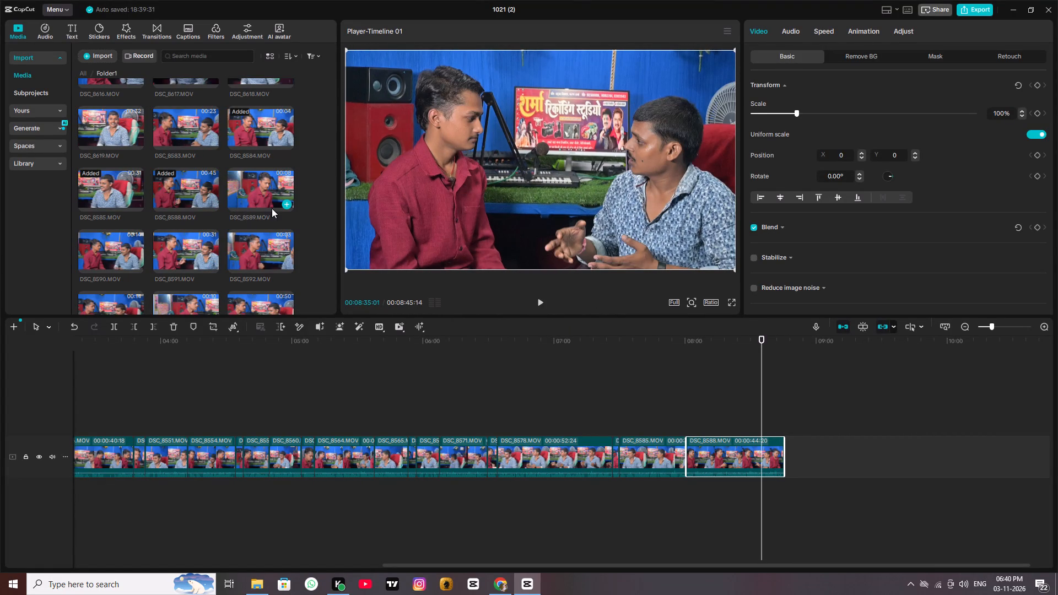
pyautogui.click(253, 183)
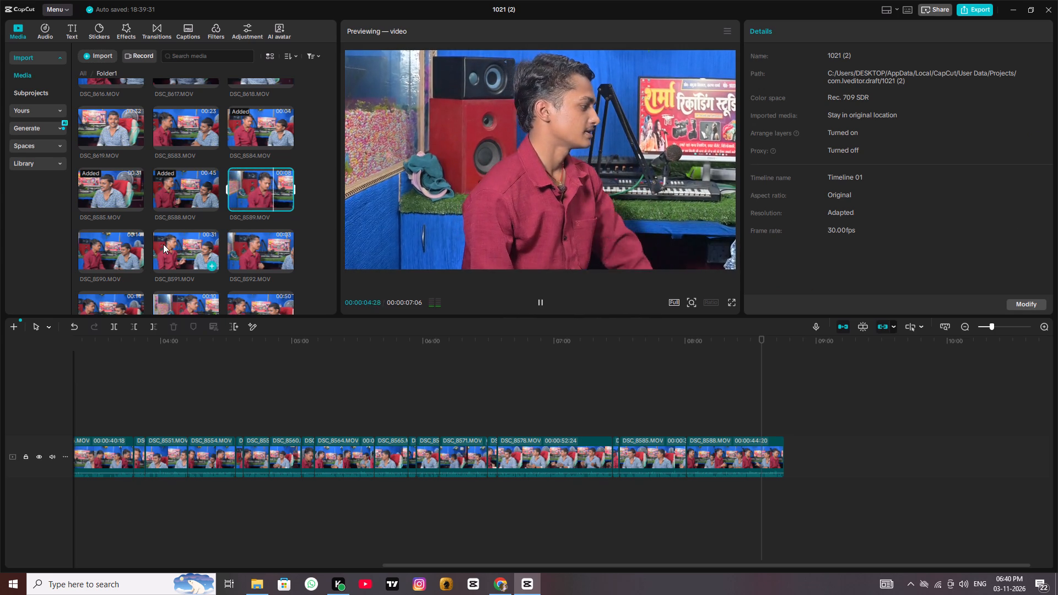
pyautogui.click(104, 253)
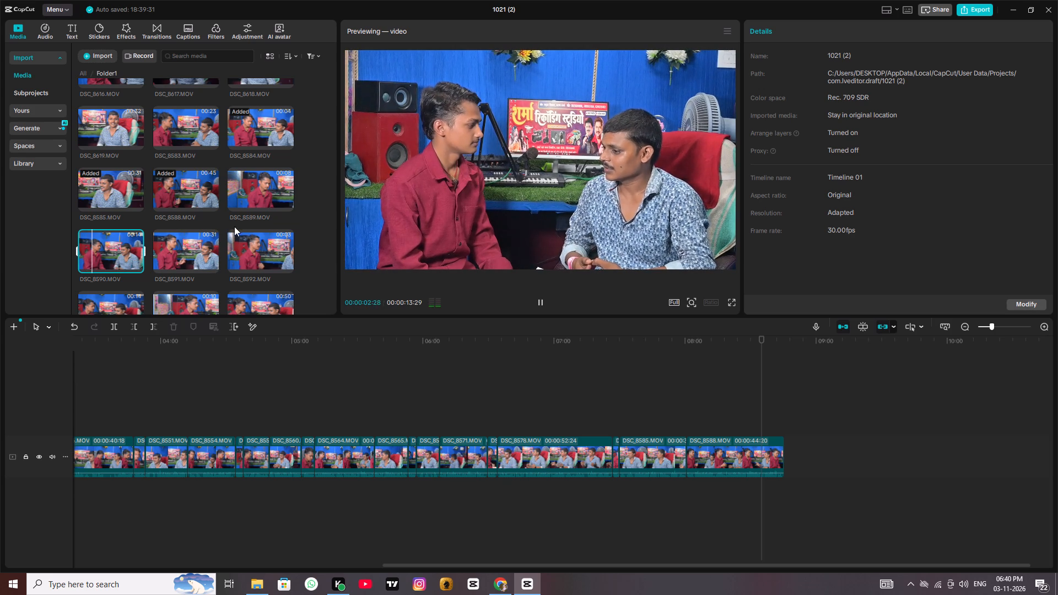
pyautogui.click(264, 187)
pyautogui.click(287, 204)
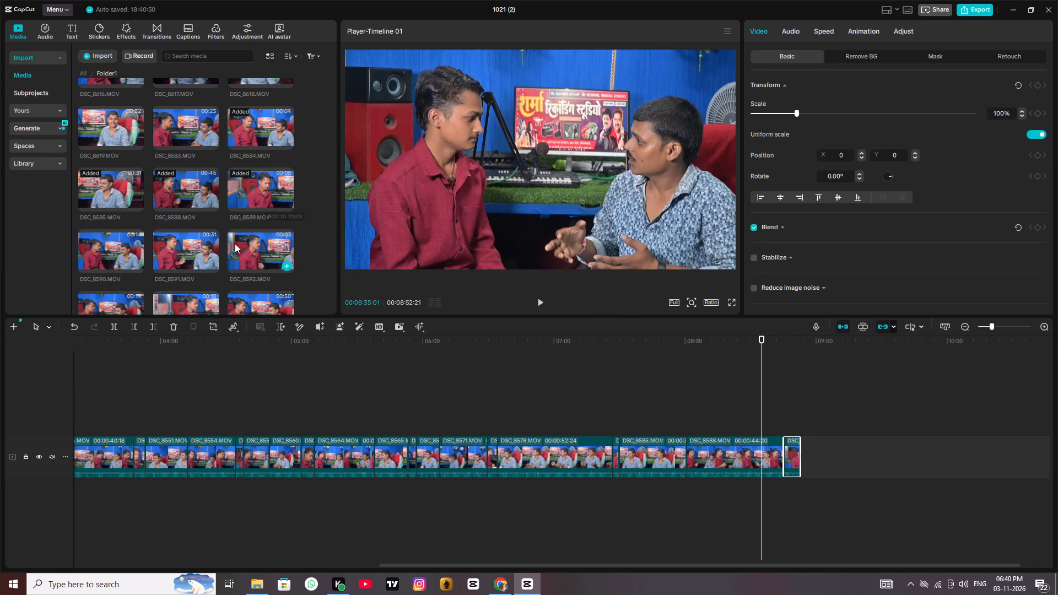
pyautogui.click(136, 265)
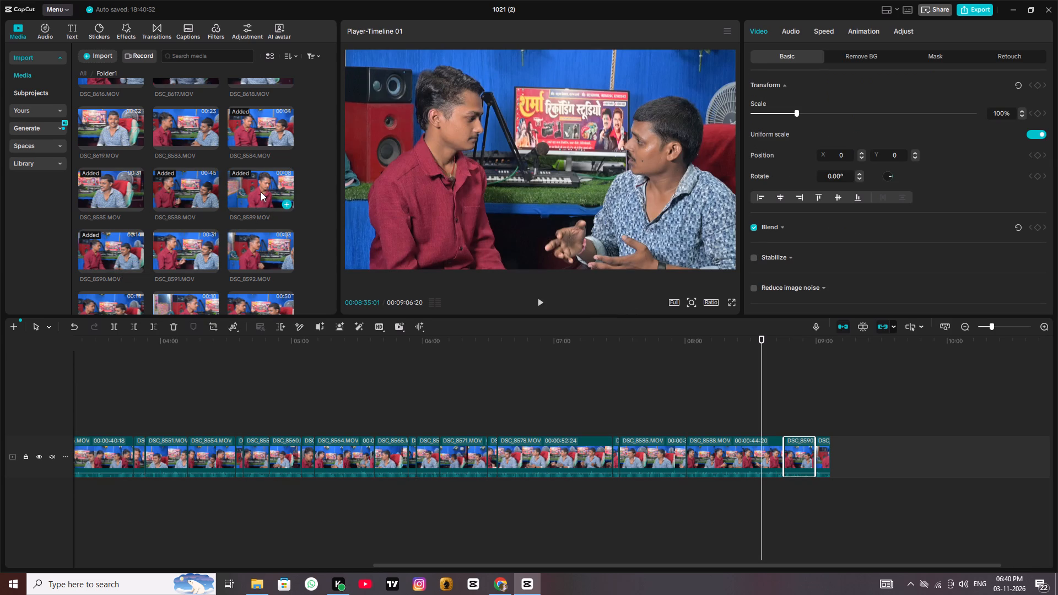
# Preview DSC_8591.MOV, add it to the timeline and move it to the end of the track.
pyautogui.click(175, 248)
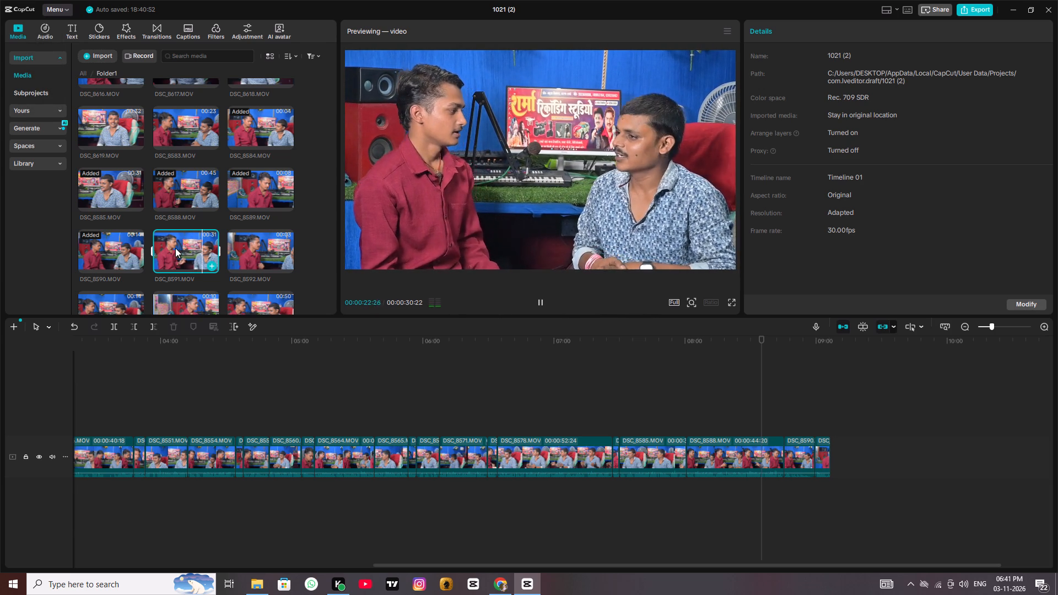
pyautogui.click(211, 267)
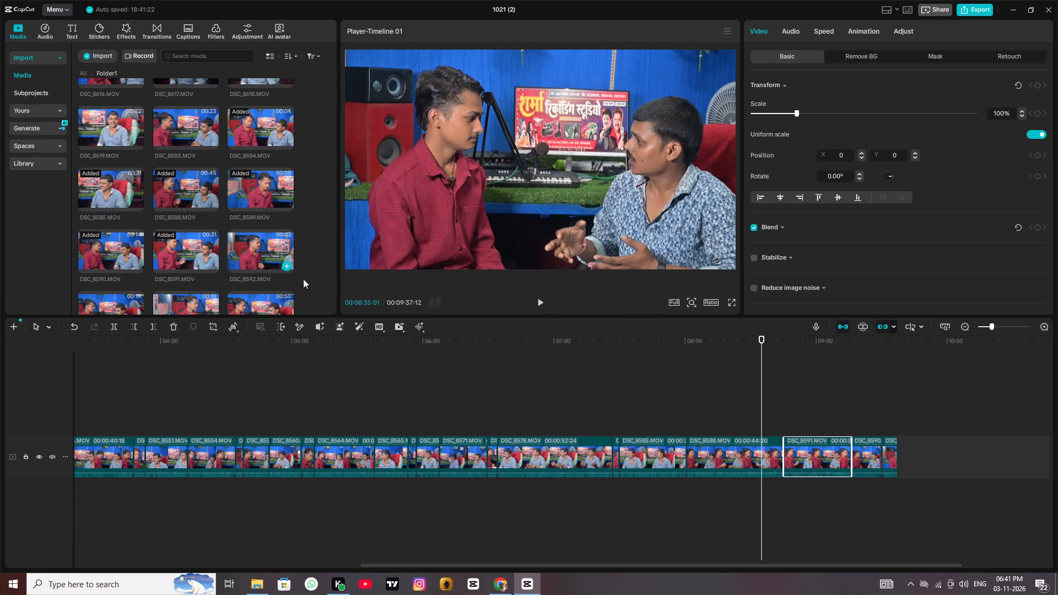
pyautogui.moveTo(826, 454); pyautogui.dragTo(878, 445)
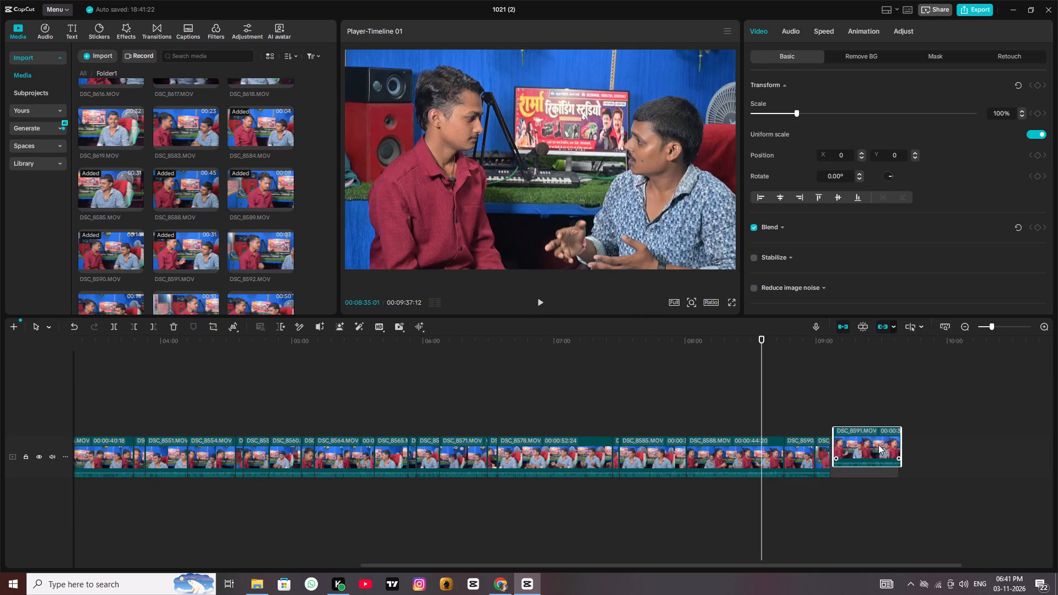
pyautogui.moveTo(878, 445); pyautogui.dragTo(890, 454)
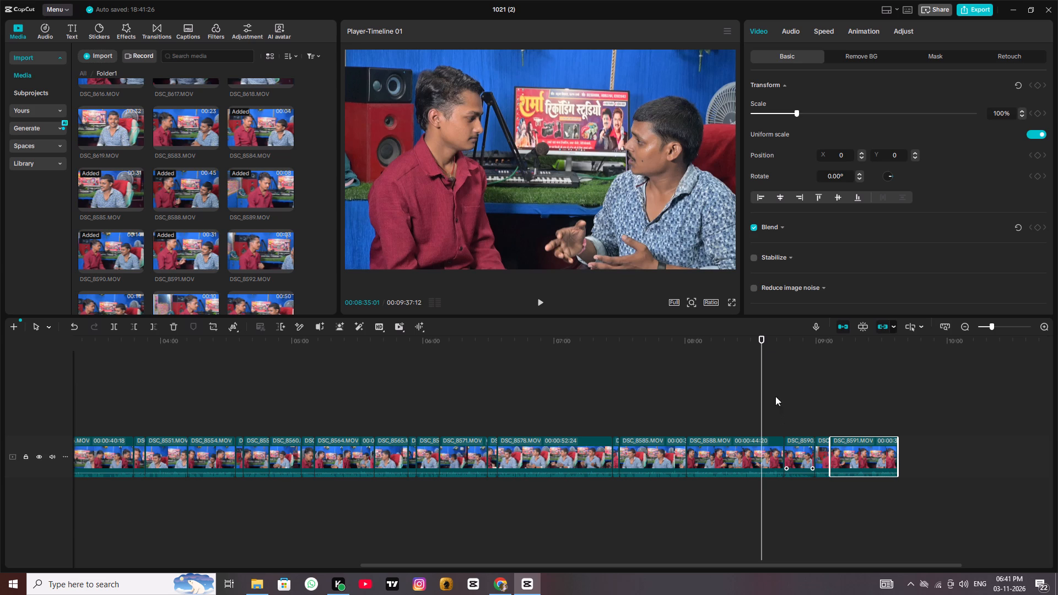
# Play back the end of DSC_8588.MOV, move DSC_8589.MOV ahead of DSC_8590.MOV, and resume playback.
pyautogui.click(769, 339)
pyautogui.press('space')
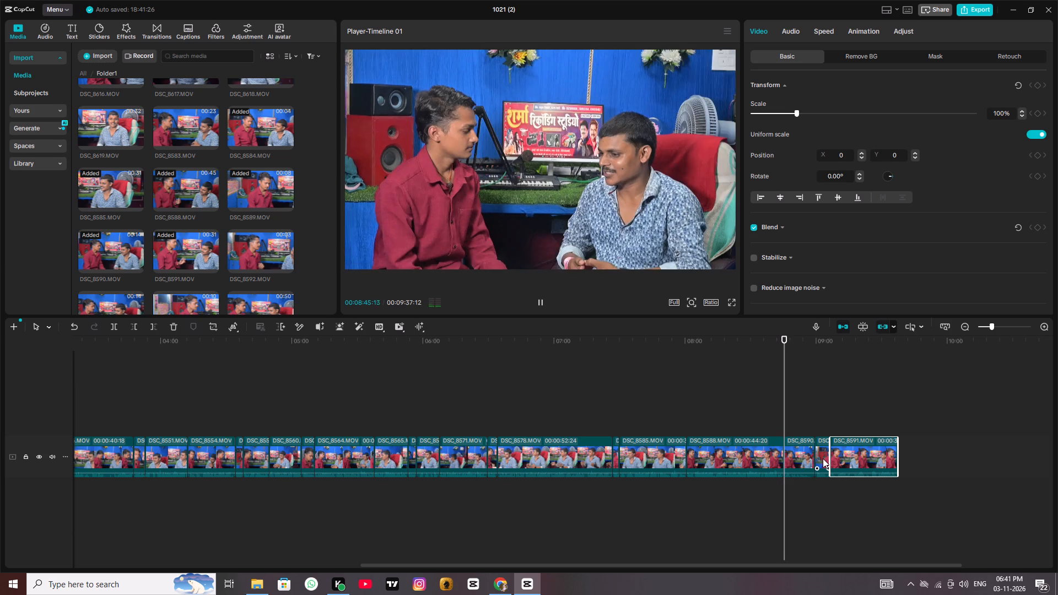
pyautogui.moveTo(823, 458); pyautogui.dragTo(796, 458)
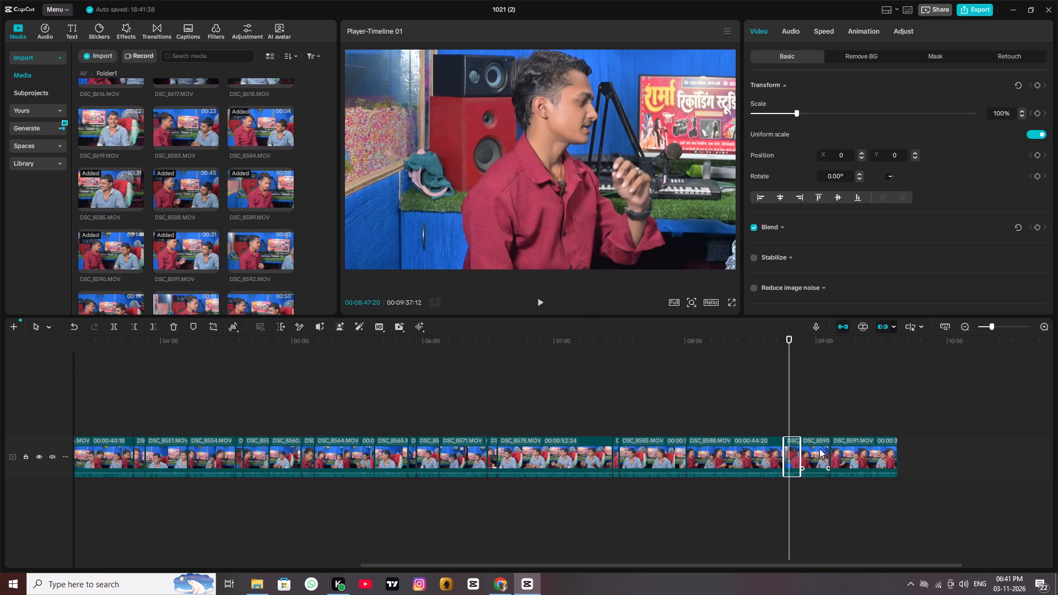
pyautogui.press('space')
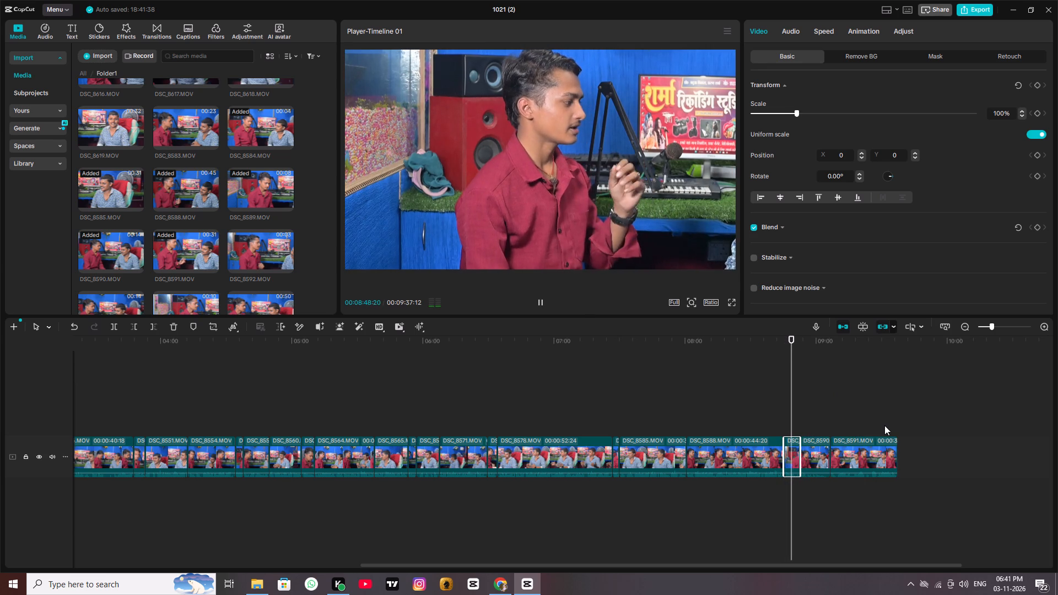
# Preview the source clips DSC_8592.MOV and DSC_8593.MOV, and add DSC_8592.MOV to the timeline after DSC_8591.MOV.
pyautogui.click(887, 339)
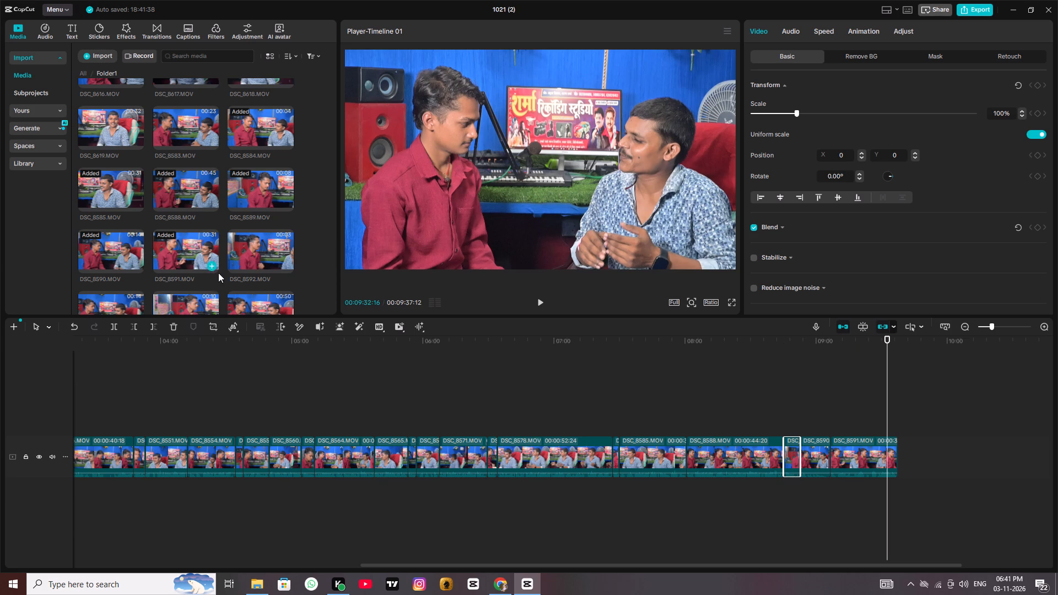
pyautogui.click(253, 247)
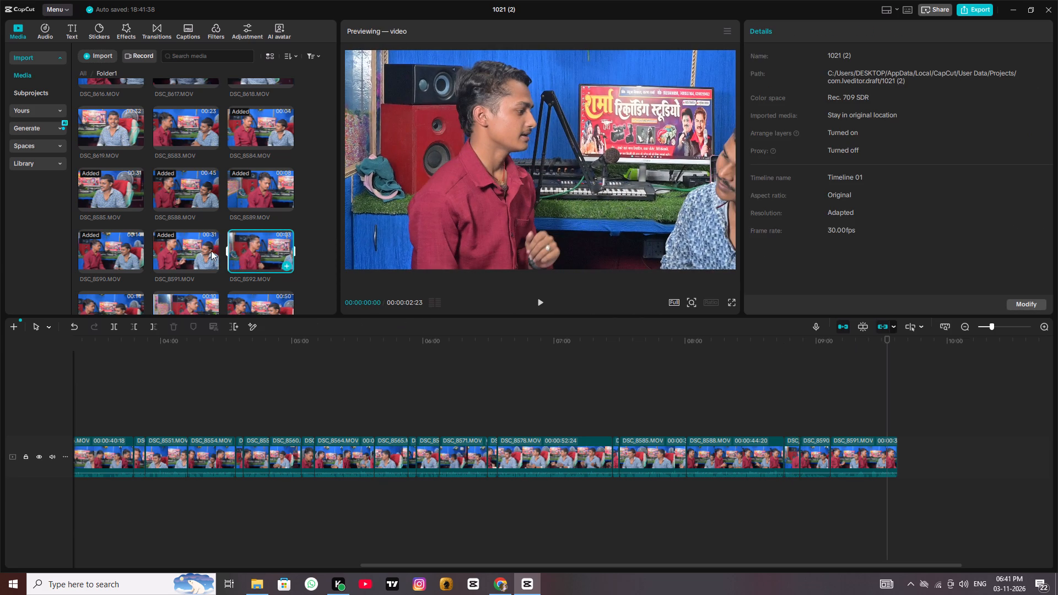
pyautogui.click(193, 246)
pyautogui.click(244, 246)
pyautogui.click(117, 297)
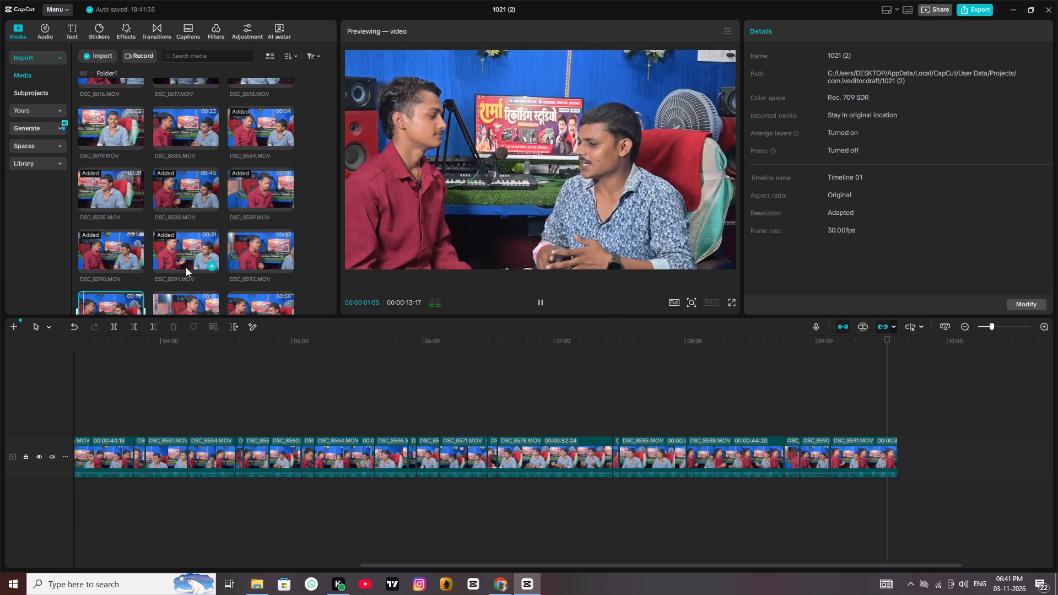
pyautogui.scroll(-1, 186, 267)
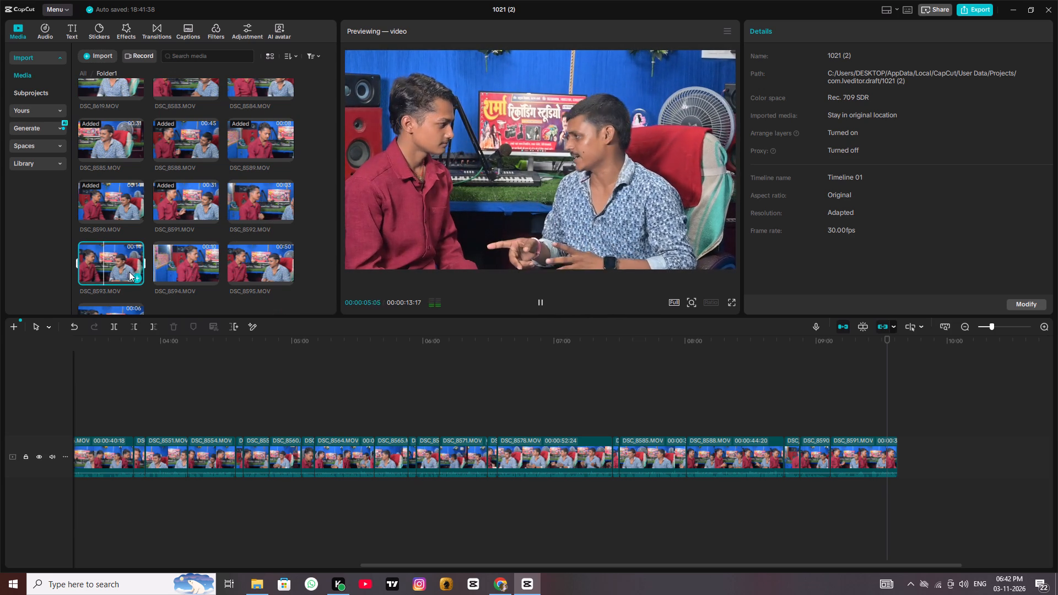
pyautogui.click(287, 213)
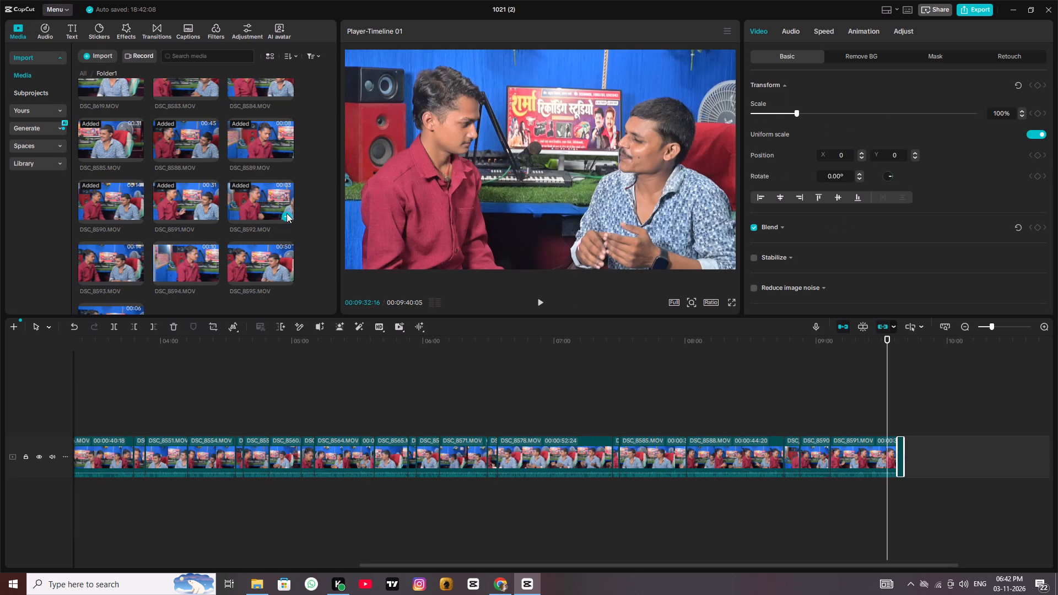
# Add DSC_8593.MOV to the timeline and move it after DSC_8592.MOV at the end of the track.
pyautogui.click(894, 339)
pyautogui.click(894, 339)
pyautogui.click(900, 340)
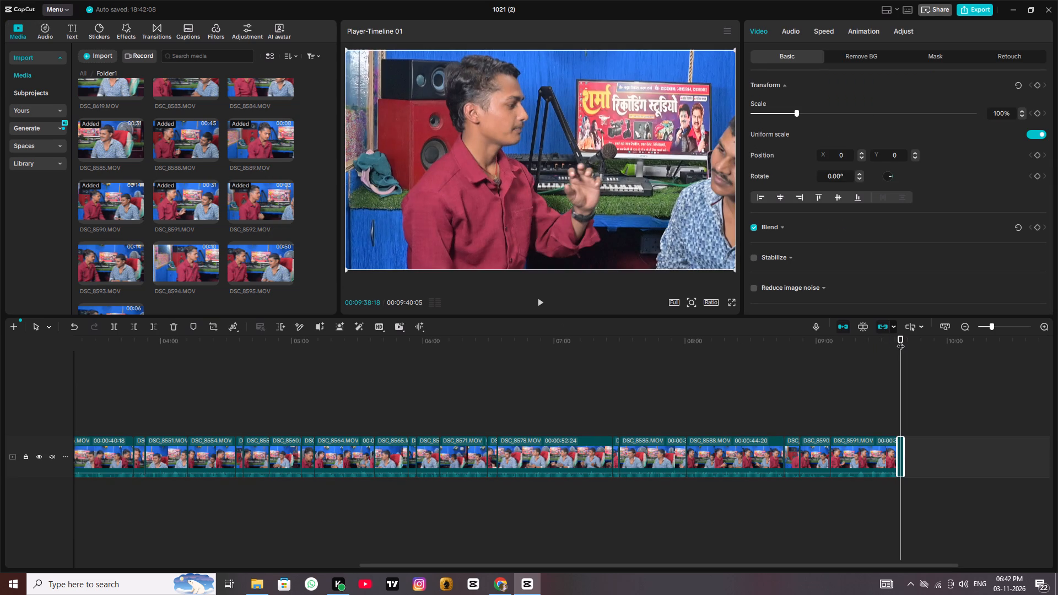
pyautogui.click(138, 279)
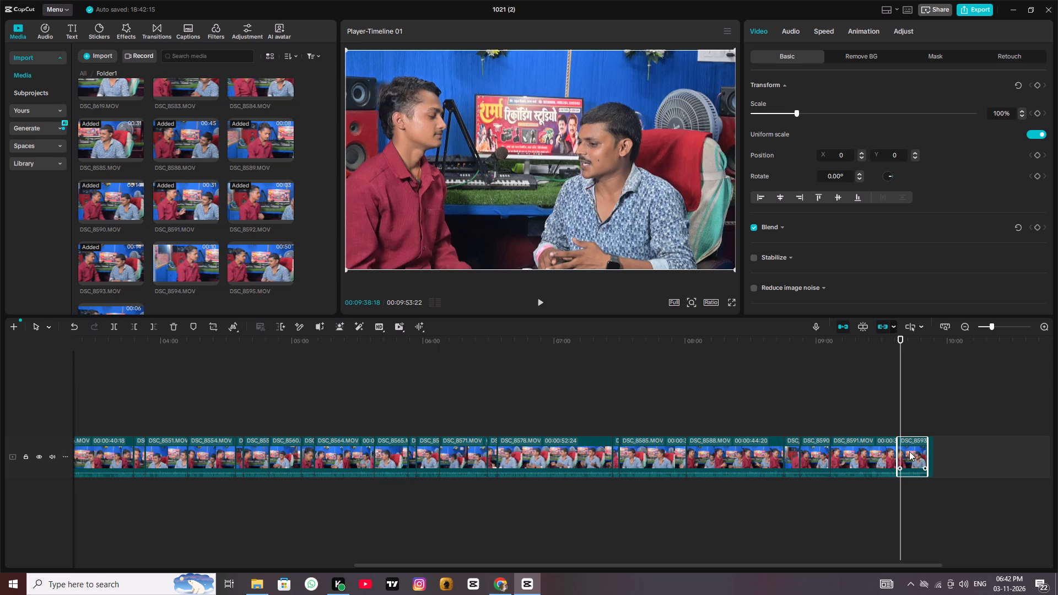
pyautogui.moveTo(909, 451); pyautogui.dragTo(924, 454)
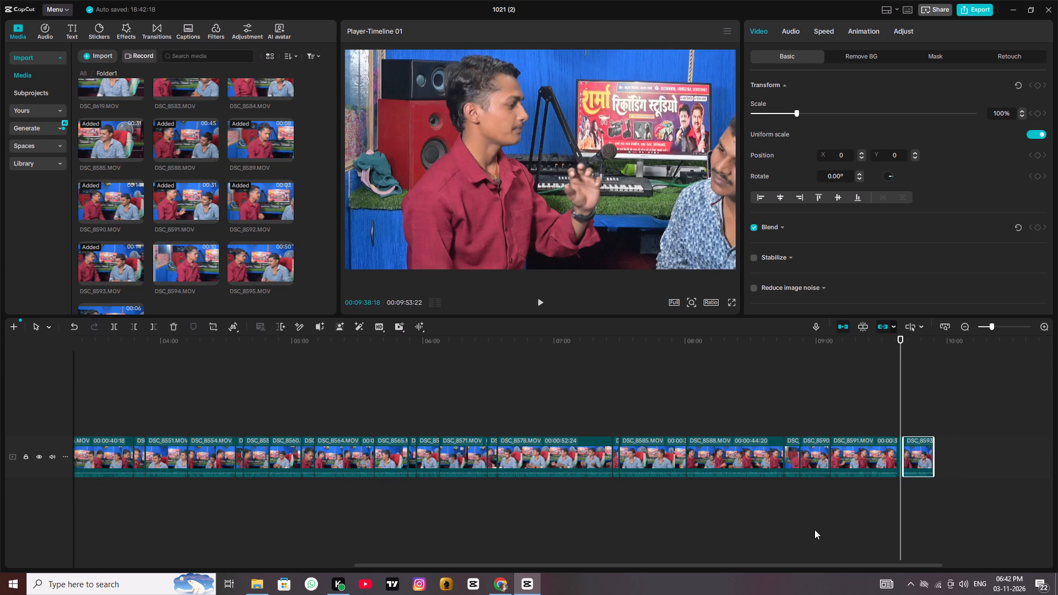
pyautogui.click(814, 529)
# Preview DSC_8594.MOV and DSC_8595.MOV, add DSC_8594.MOV to the timeline and move it after DSC_8593.MOV at the end.
pyautogui.click(918, 336)
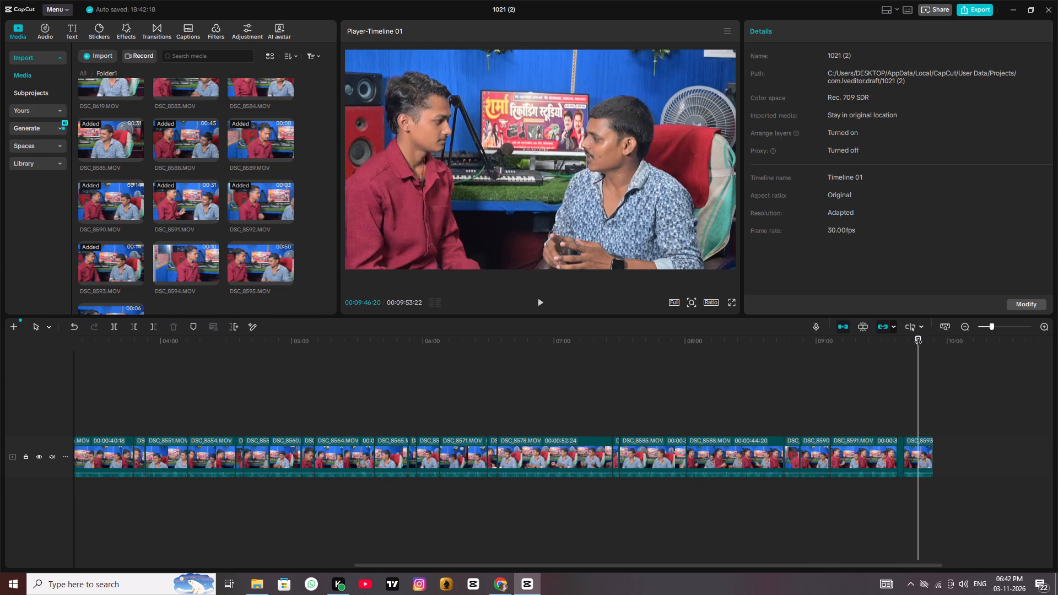
pyautogui.click(169, 266)
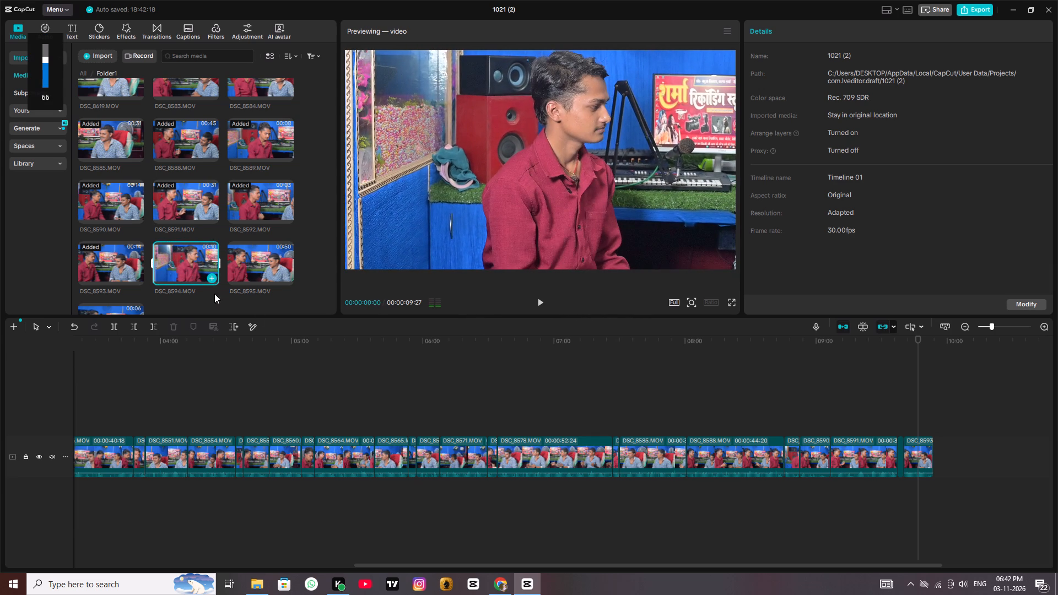
pyautogui.click(249, 266)
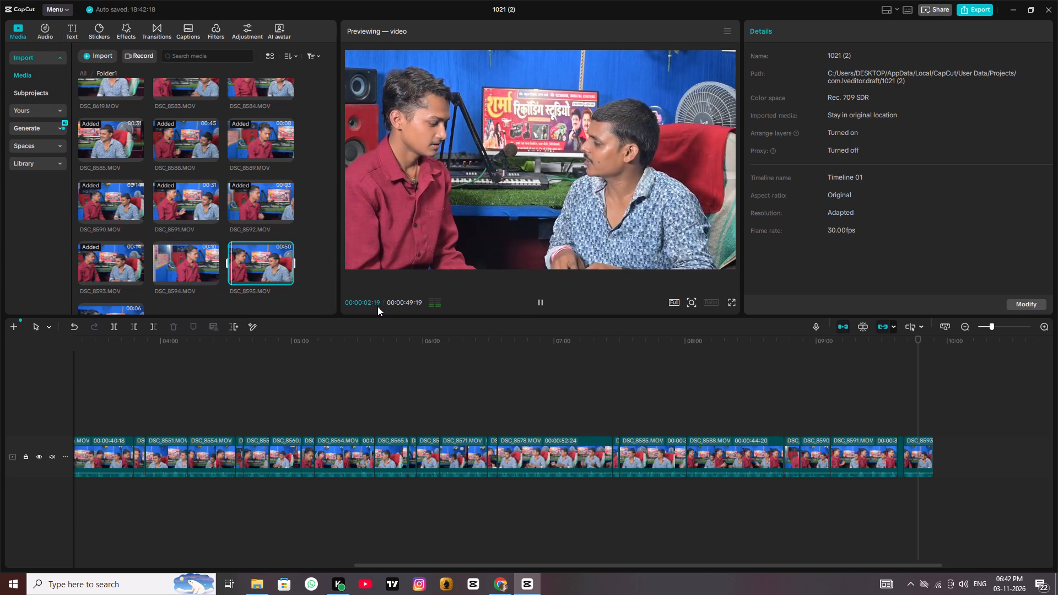
pyautogui.hotkey('ctrl', '=')
pyautogui.hotkey('ctrl', '=')
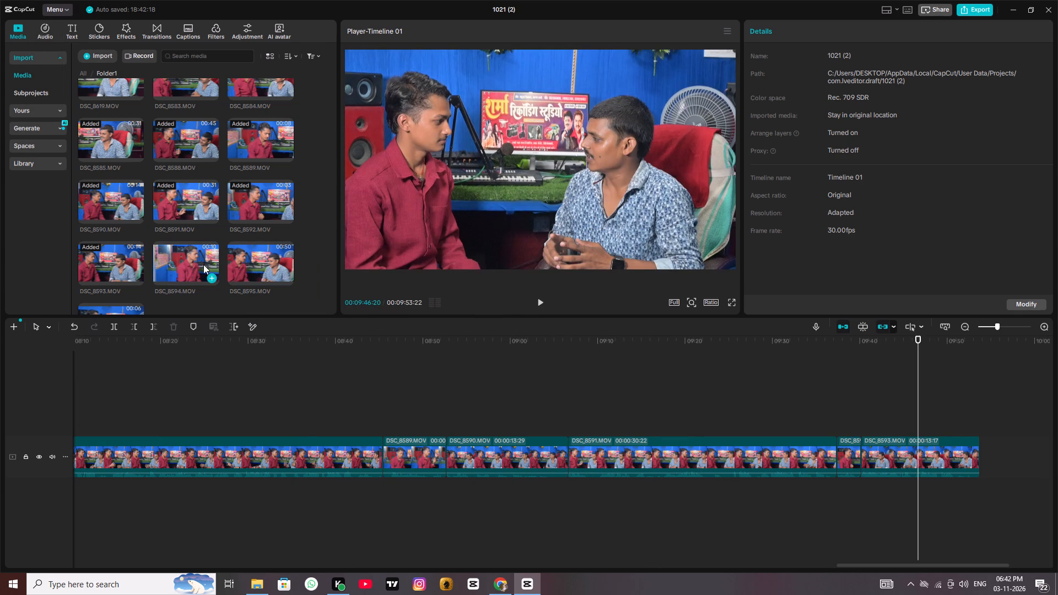
pyautogui.click(178, 258)
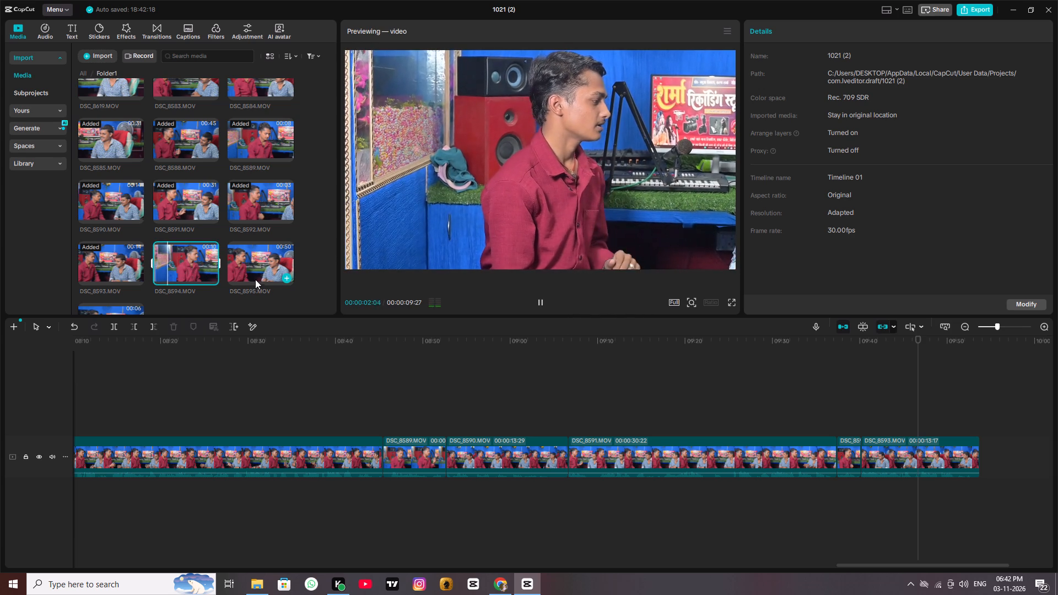
pyautogui.click(213, 277)
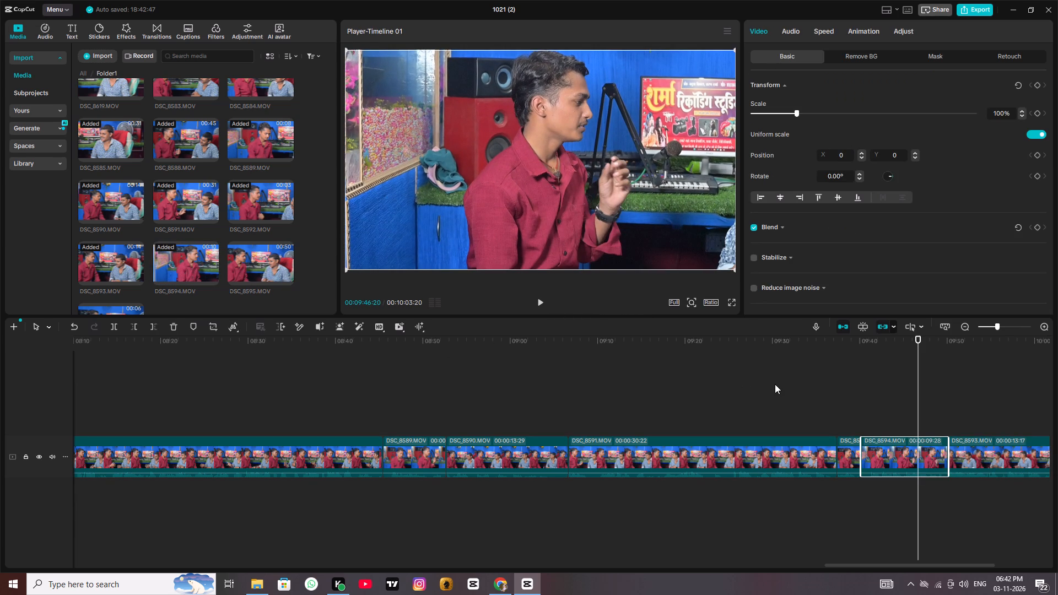
pyautogui.hotkey('ctrl', '-')
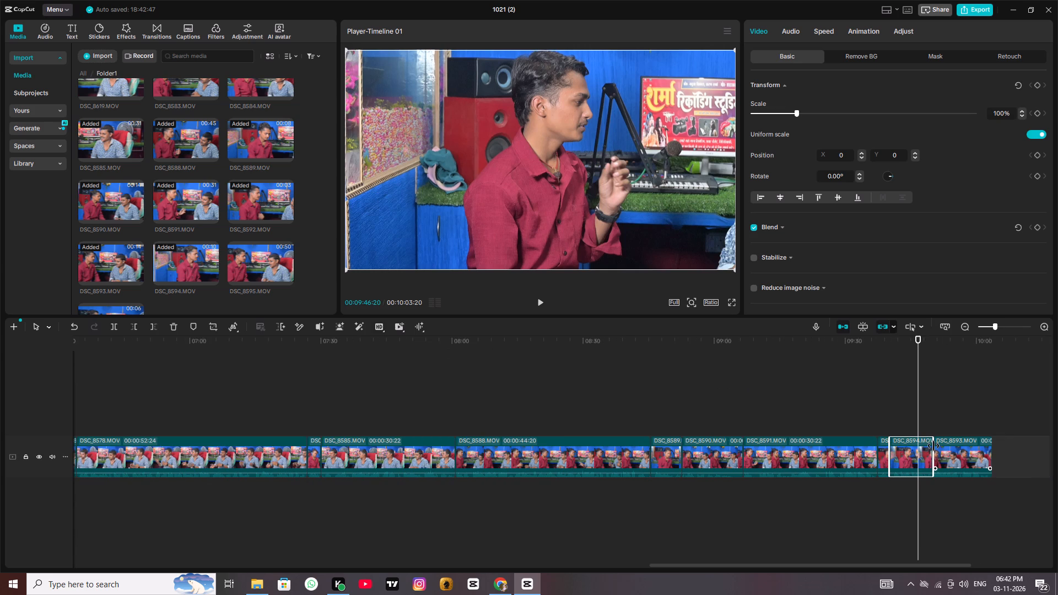
pyautogui.moveTo(920, 447); pyautogui.dragTo(983, 447)
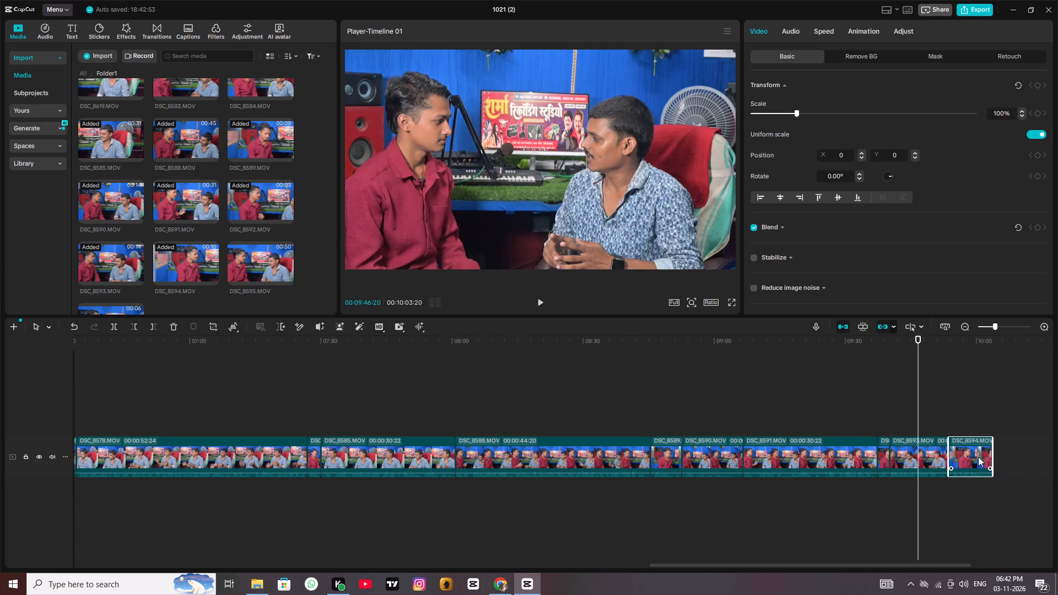
# Play back the cut from the end of DSC_8593.MOV into DSC_8594.MOV, starting at about 00:09:52:25.
pyautogui.click(945, 337)
pyautogui.hotkey('ctrl', '-')
pyautogui.hotkey('ctrl', '-')
pyautogui.hotkey('ctrl', '-')
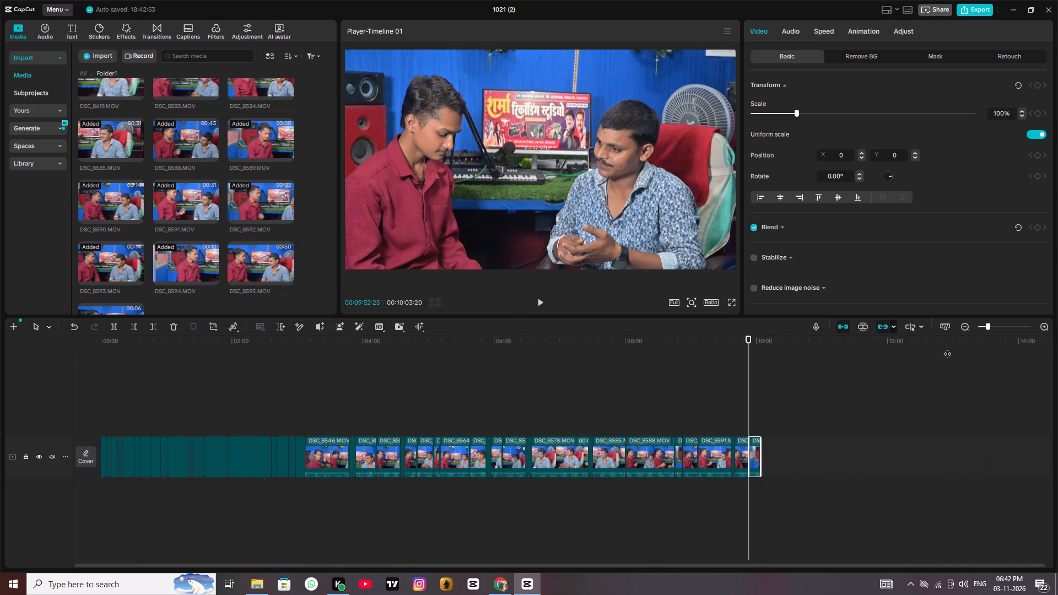
pyautogui.hotkey('ctrl', '=')
pyautogui.hotkey('ctrl', '=')
pyautogui.hotkey('ctrl', '=')
pyautogui.hotkey('ctrl', '=')
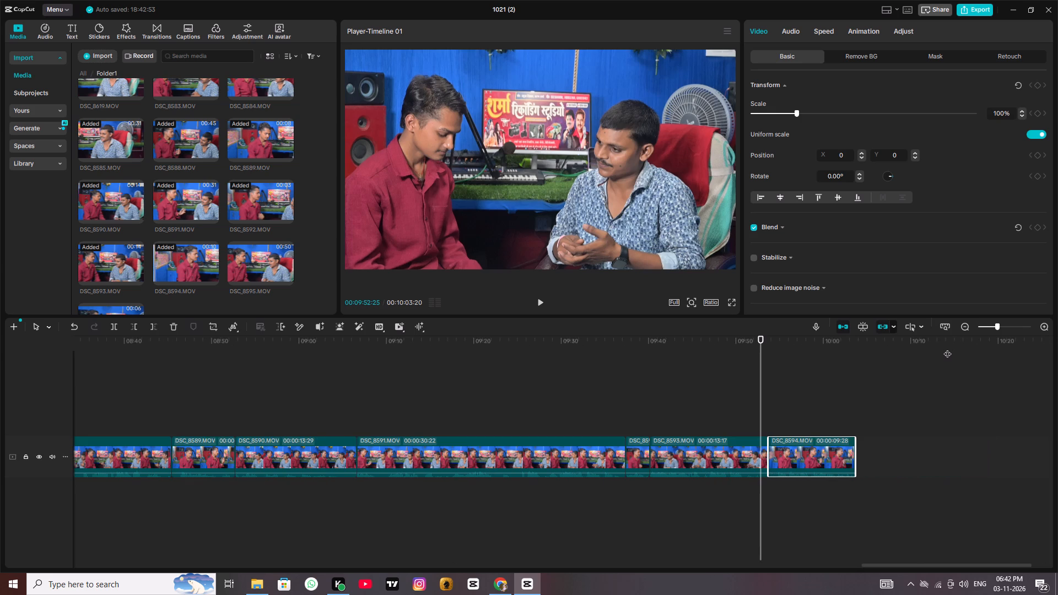
pyautogui.press('space')
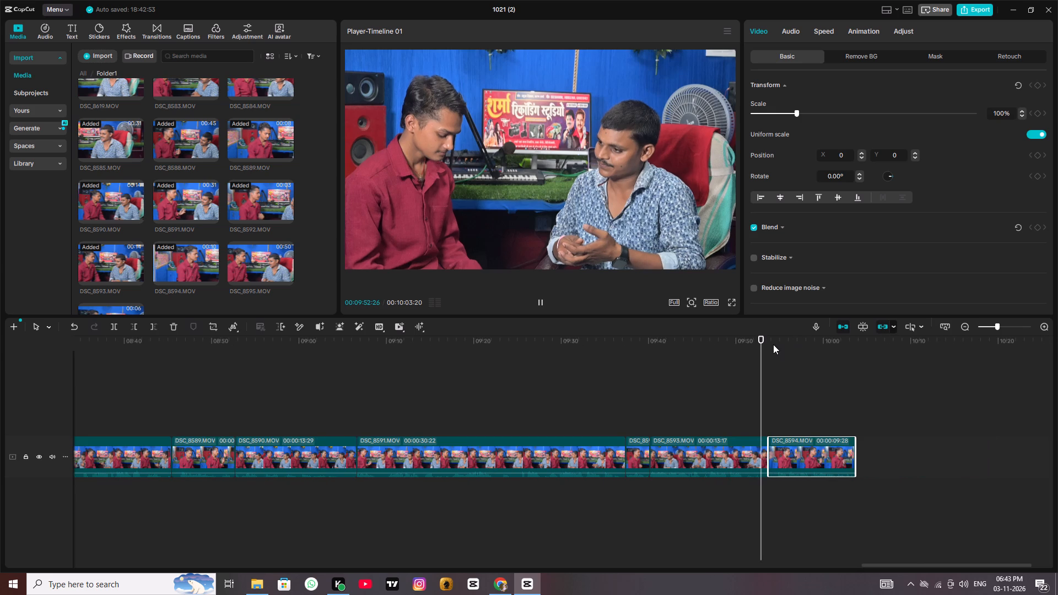
pyautogui.press('space')
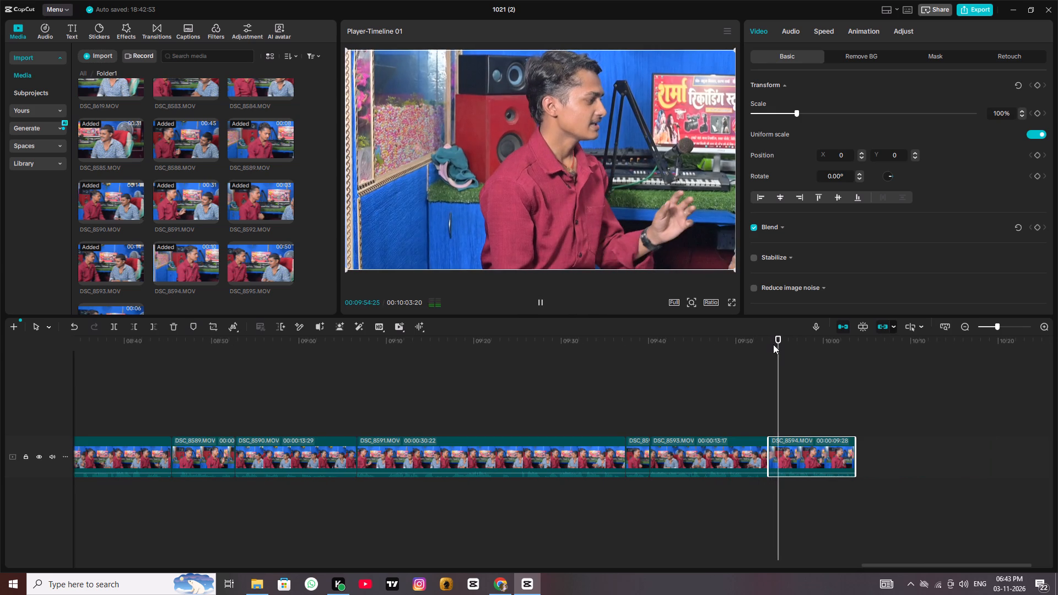
# Review the last seconds of DSC_8593.MOV and trim its end to a clip duration of 00:00:12:22.
pyautogui.click(704, 448)
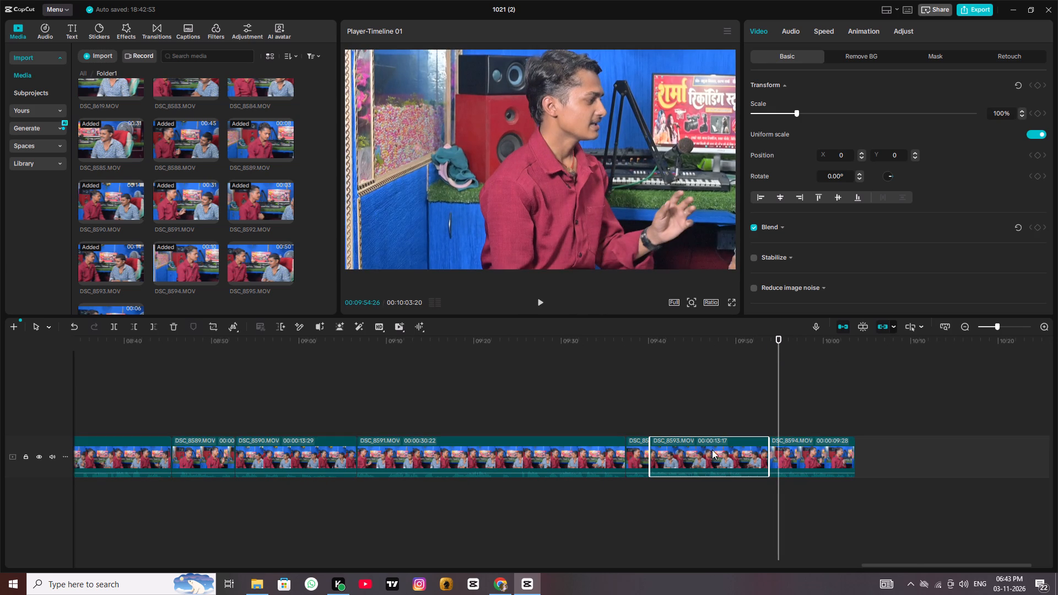
pyautogui.click(738, 336)
pyautogui.press('space')
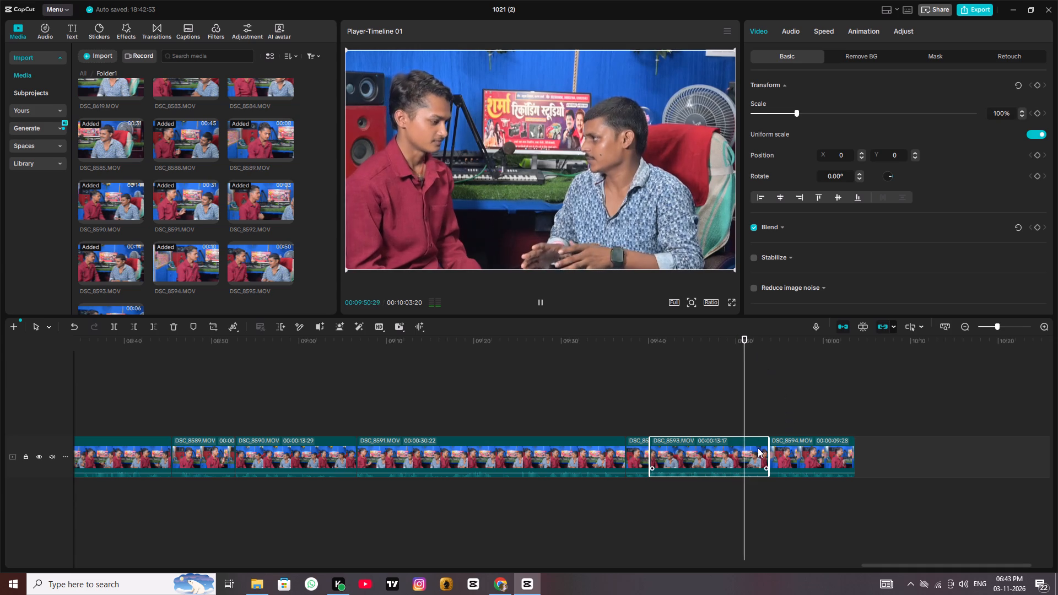
pyautogui.press('space')
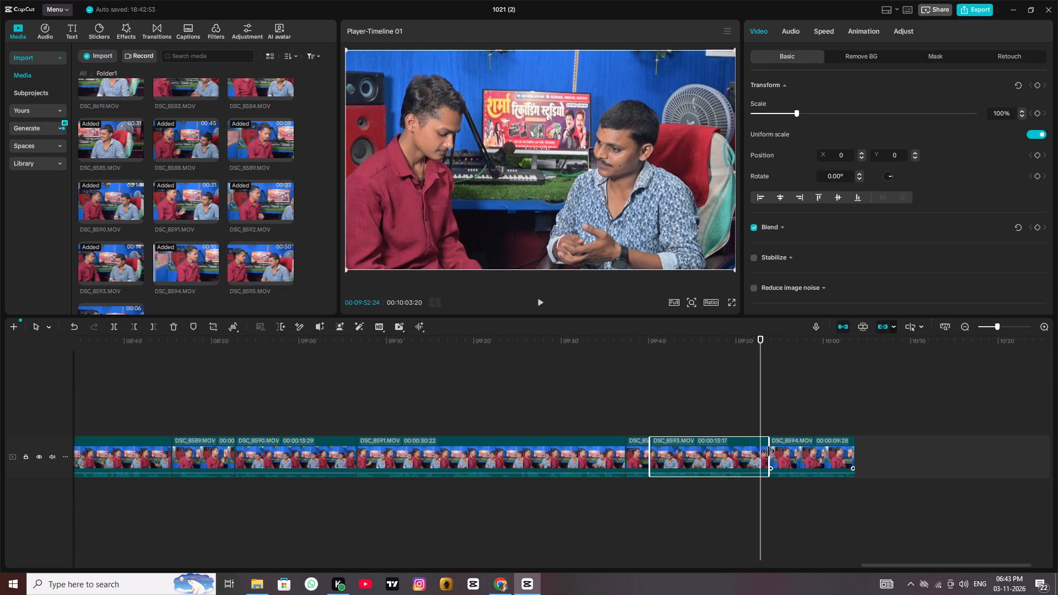
pyautogui.moveTo(769, 451); pyautogui.dragTo(766, 451)
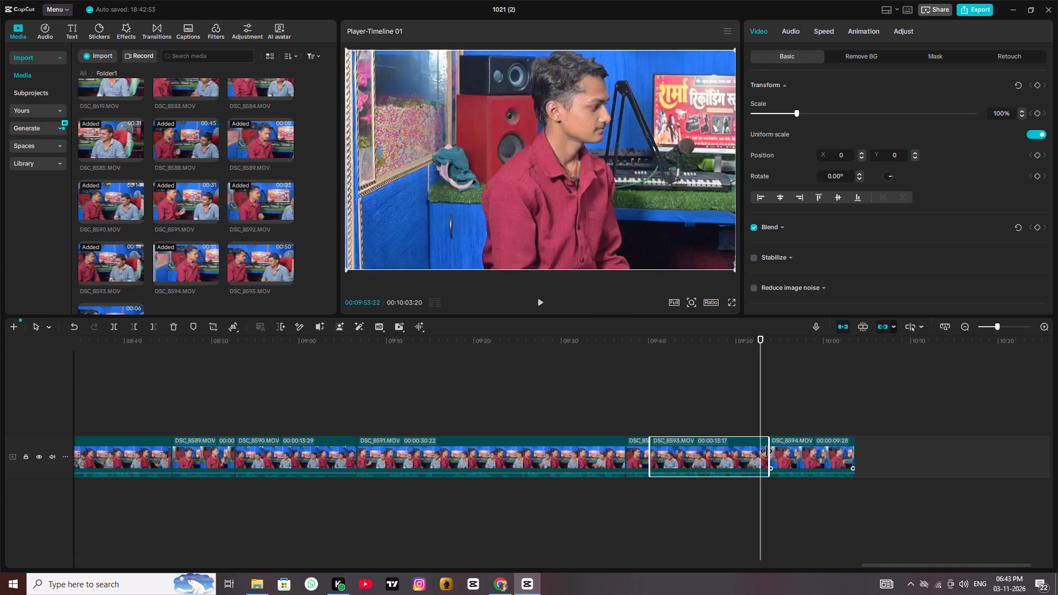
pyautogui.moveTo(766, 451); pyautogui.dragTo(759, 450)
# Find where the speech begins in DSC_8594.MOV and trim the clip's start to about 00:09:55:16.
pyautogui.press('space')
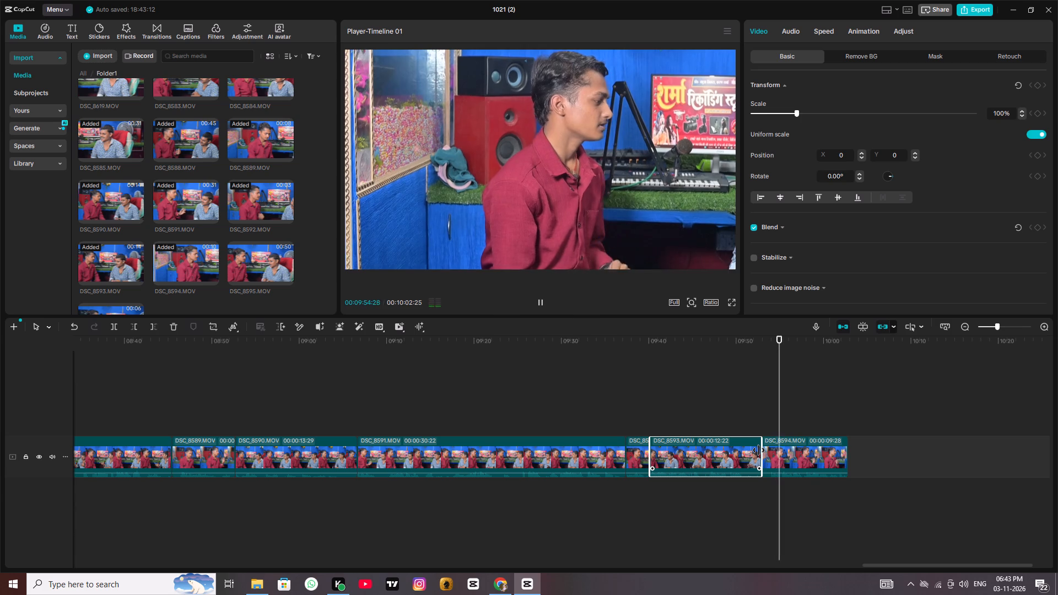
pyautogui.press('space')
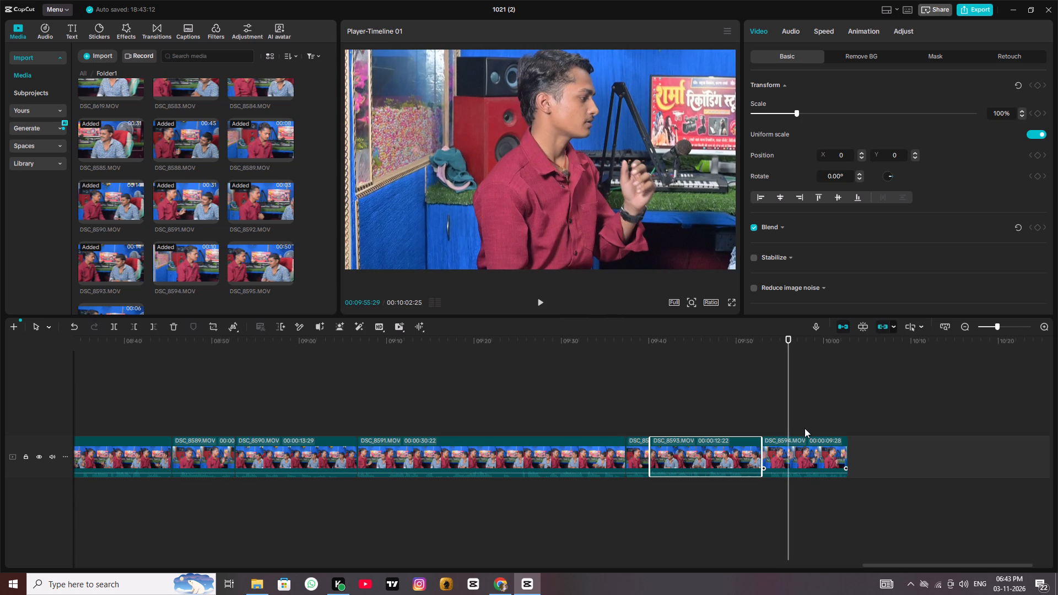
pyautogui.press('Left')
pyautogui.press('Left')
pyautogui.press('Left')
pyautogui.press('Left')
pyautogui.press('Left')
pyautogui.press('Left')
pyautogui.press('Left')
pyautogui.press('Left')
pyautogui.press('Left')
pyautogui.press('Left')
pyautogui.press('Left')
pyautogui.press('Left')
pyautogui.press('Left')
pyautogui.press('Left')
pyautogui.press('Left')
pyautogui.press('space')
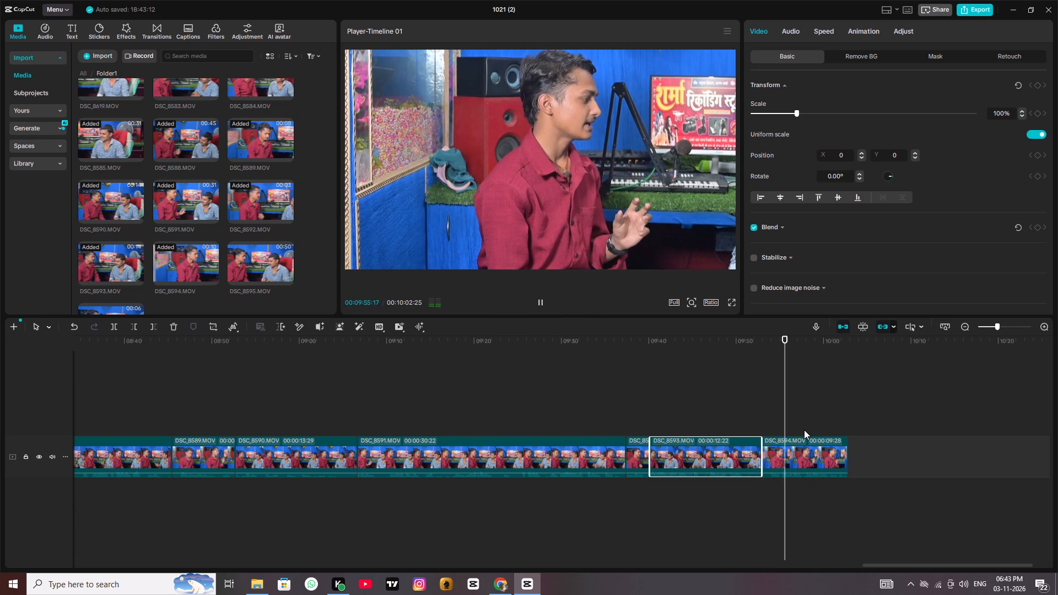
pyautogui.press('space')
pyautogui.press('Left')
pyautogui.press('Left')
pyautogui.press('Left')
pyautogui.press('Left')
pyautogui.press('Left')
pyautogui.press('Left')
pyautogui.press('Left')
pyautogui.press('Left')
pyautogui.press('Left')
pyautogui.press('Left')
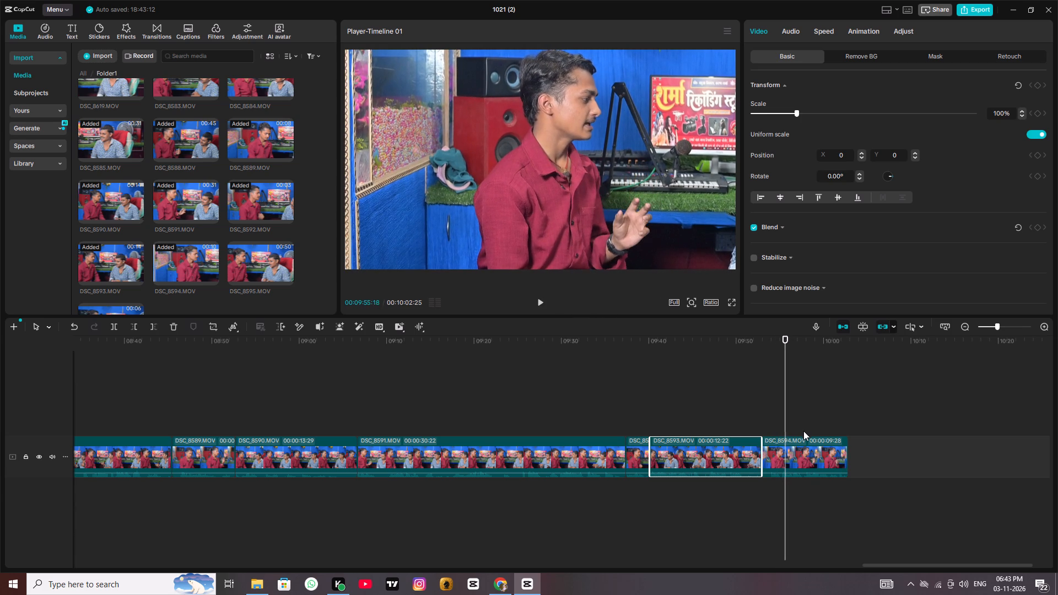
pyautogui.press('Left')
pyautogui.press('Left')
pyautogui.click(771, 452)
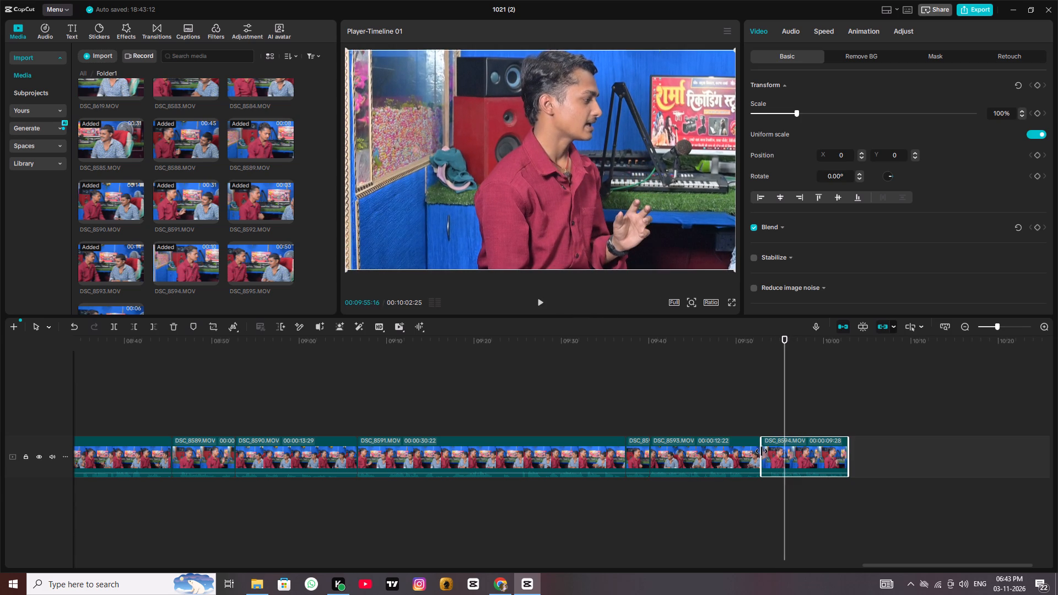
pyautogui.moveTo(761, 451); pyautogui.dragTo(782, 451)
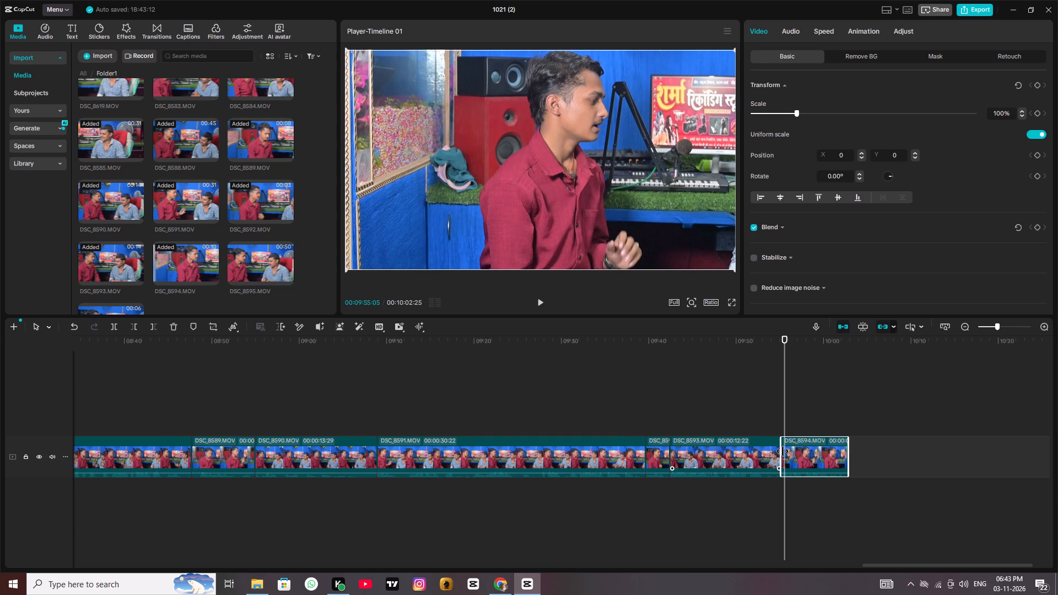
pyautogui.moveTo(782, 451); pyautogui.dragTo(786, 451)
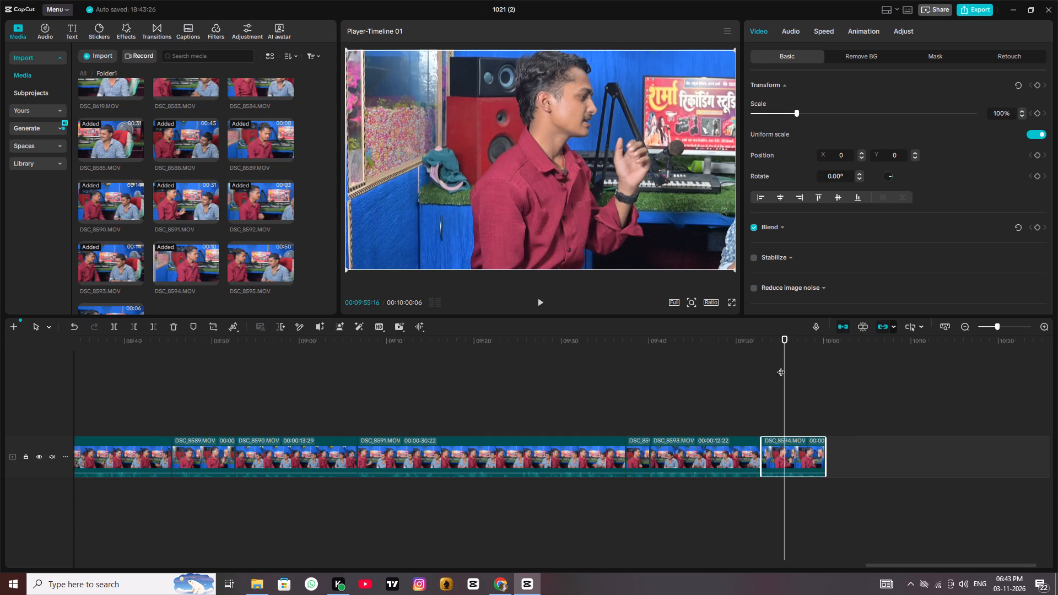
# Play back the join between DSC_8593.MOV and DSC_8594.MOV and extend the start of DSC_8594.MOV earlier by about 19 frames.
pyautogui.click(756, 337)
pyautogui.press('space')
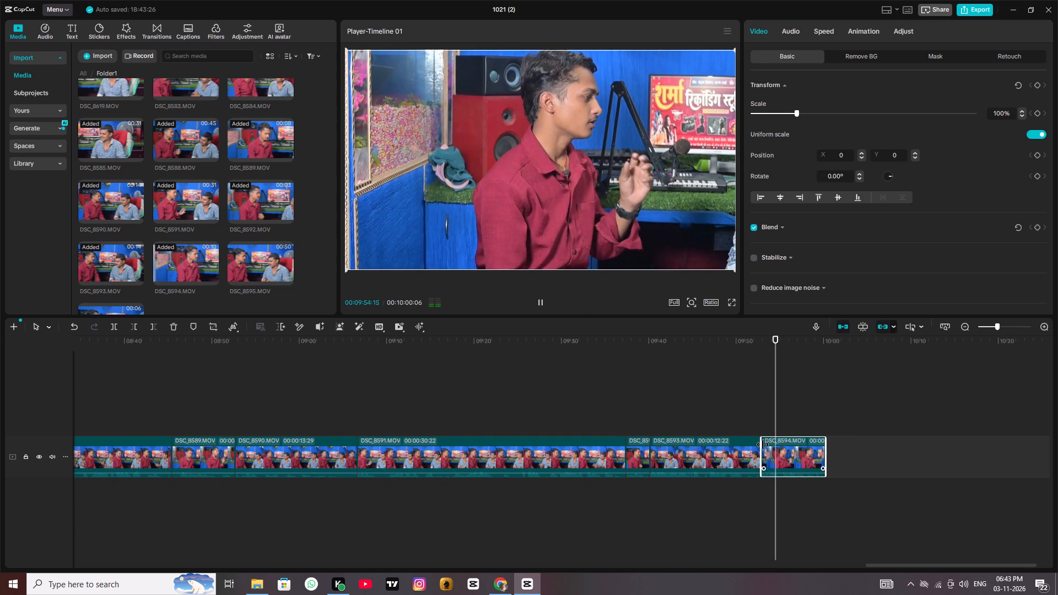
pyautogui.moveTo(762, 445); pyautogui.dragTo(756, 444)
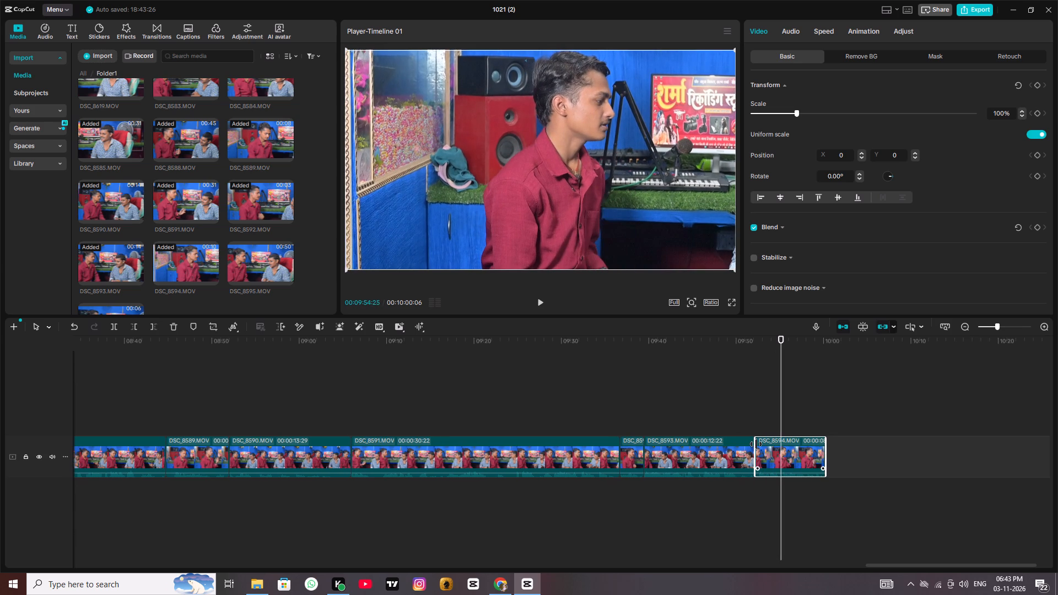
pyautogui.moveTo(756, 444); pyautogui.dragTo(757, 444)
pyautogui.press('space')
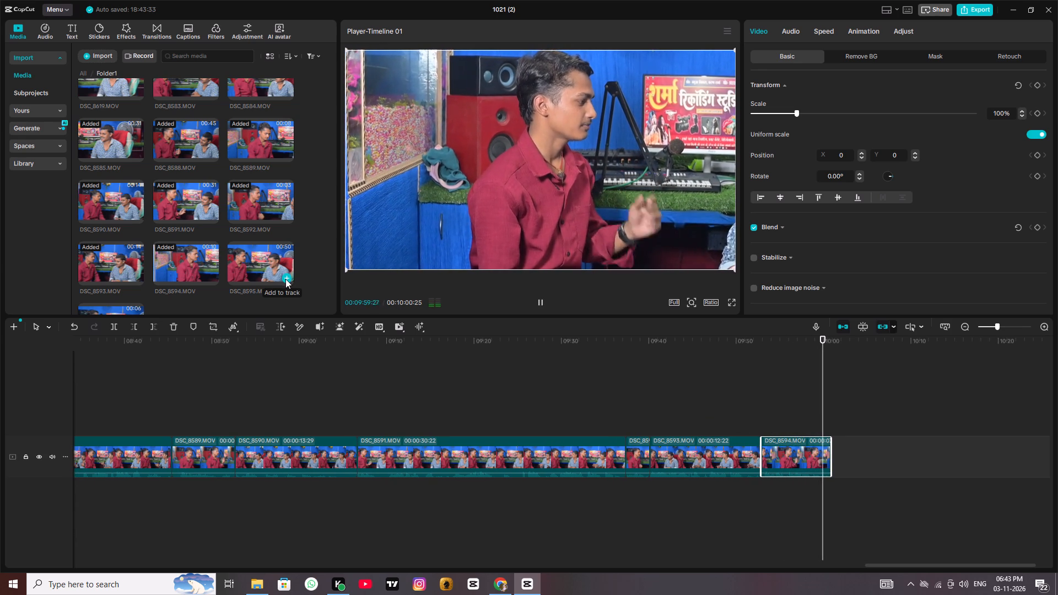
# Add DSC_8595.MOV to the timeline after DSC_8594.MOV.
pyautogui.click(285, 279)
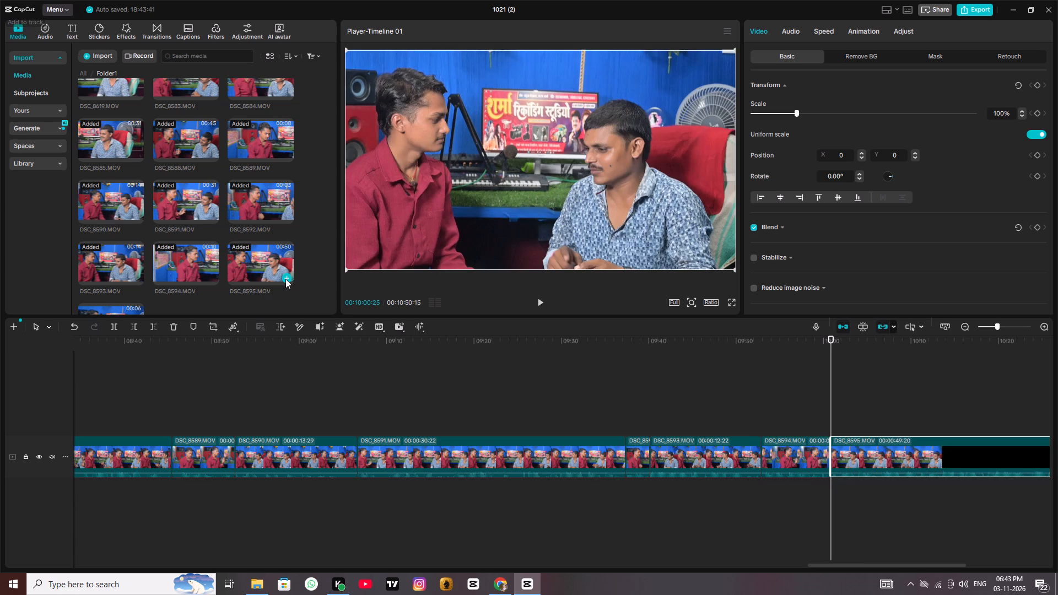
# Return to the join before DSC_8595.MOV, near 00:10:00, and play the newly added clip through.
pyautogui.press('space')
pyautogui.press('space')
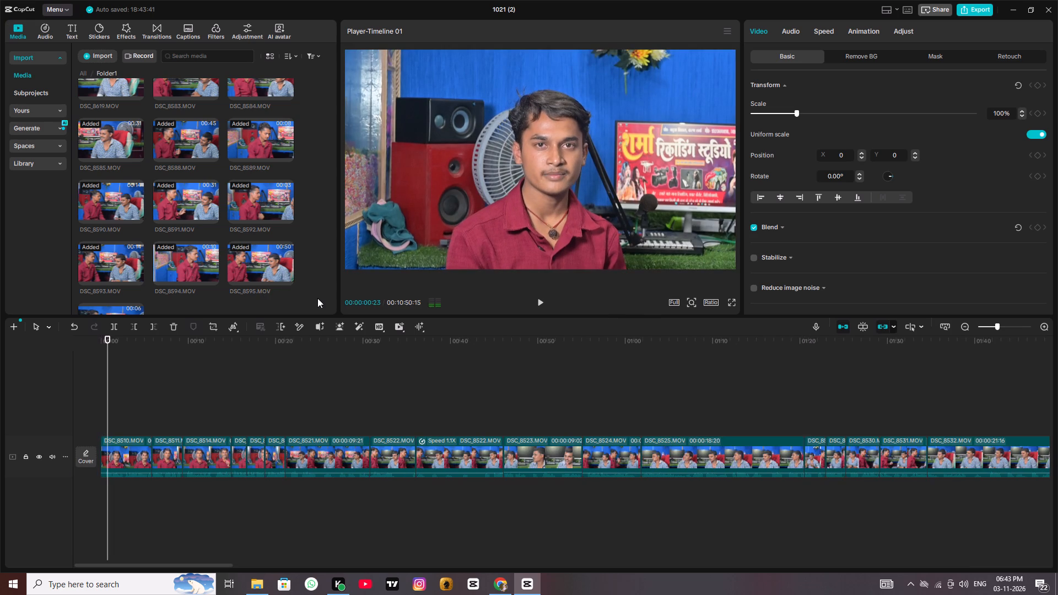
pyautogui.hotkey('ctrl', '-')
pyautogui.hotkey('ctrl', '-')
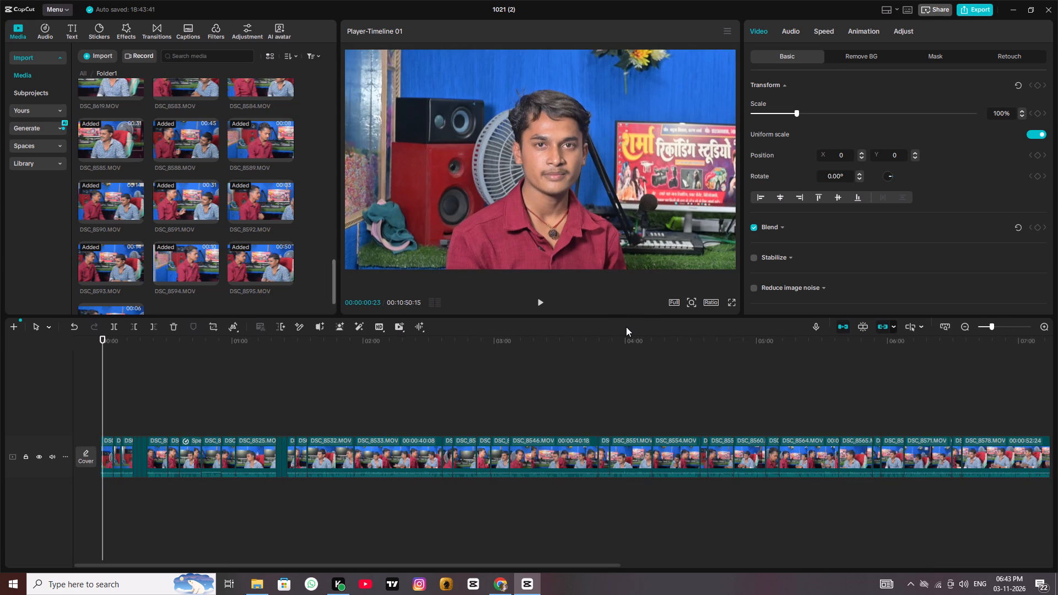
pyautogui.hotkey('ctrl', '-')
pyautogui.hotkey('ctrl', '-')
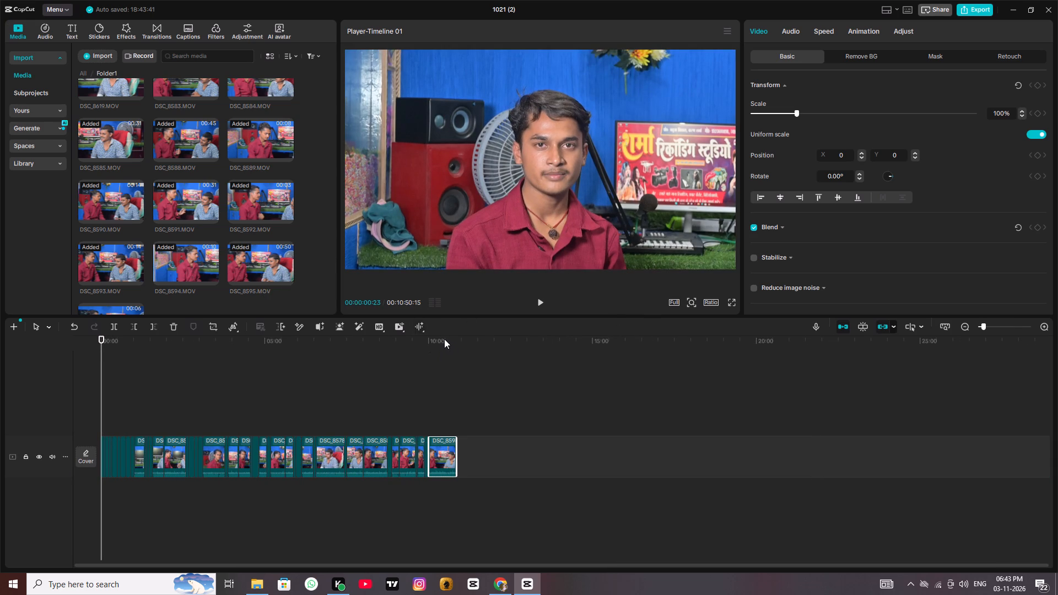
pyautogui.click(431, 338)
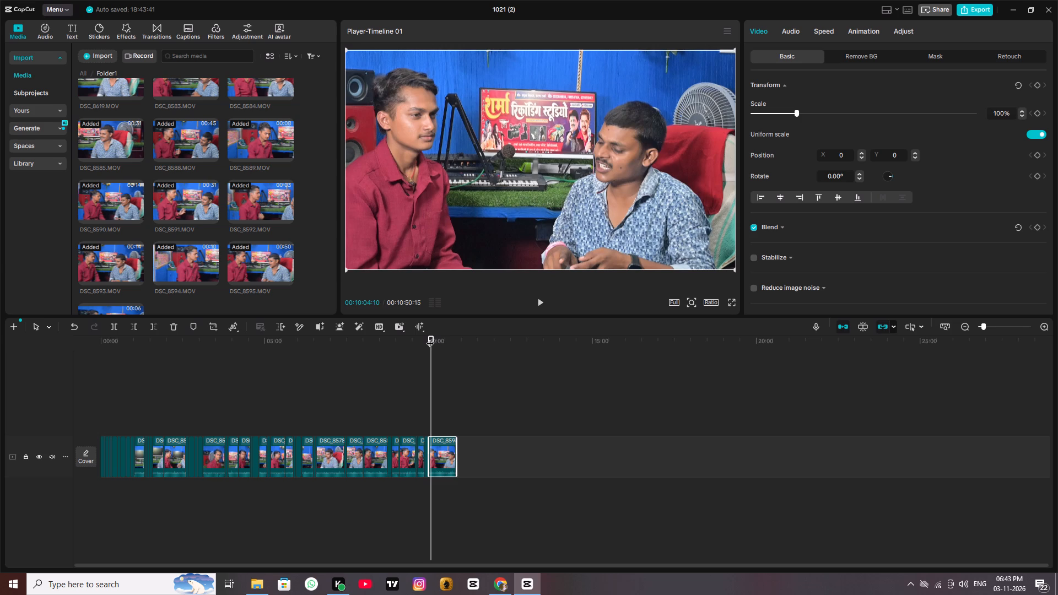
pyautogui.hotkey('ctrl', '=')
pyautogui.hotkey('ctrl', '=')
pyautogui.hotkey('ctrl', 'space')
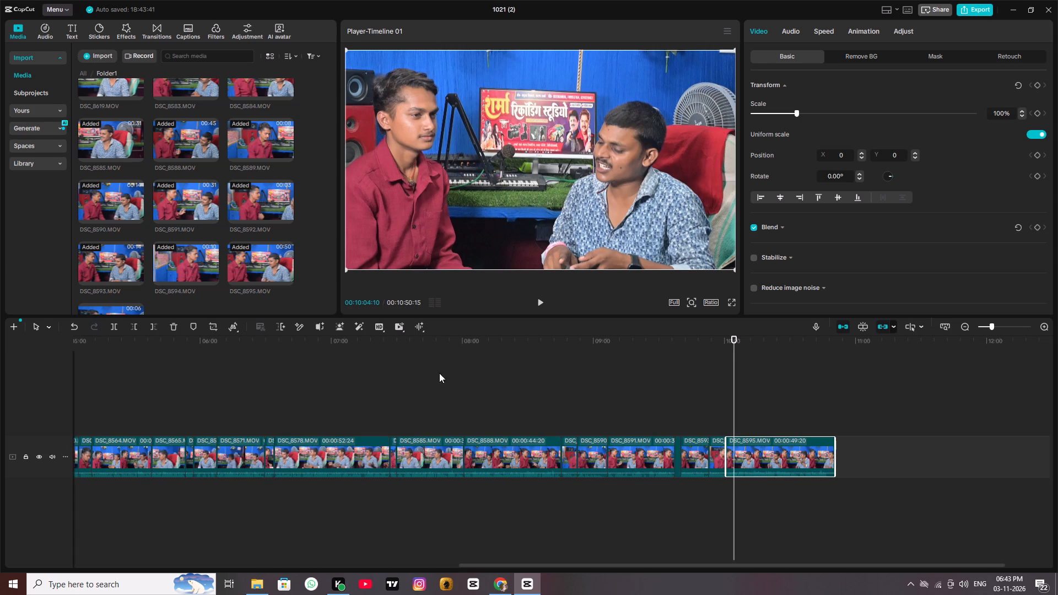
pyautogui.click(723, 338)
pyautogui.press('space')
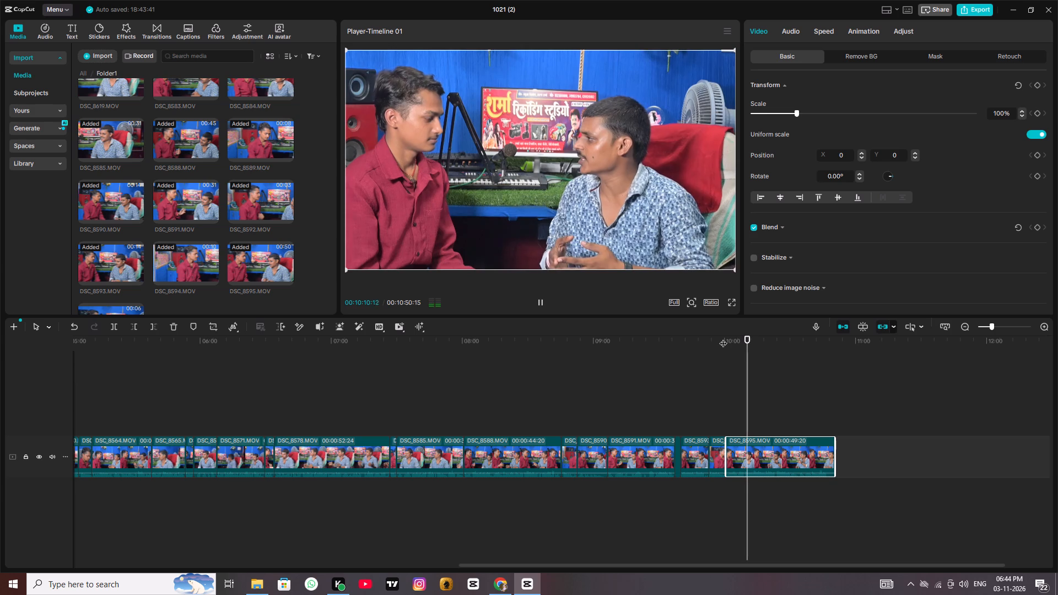
# Preview the source clip DSC_8596.MOV and the opening seconds of the source clip DSC_8595.MOV.
pyautogui.scroll(-2, 241, 158)
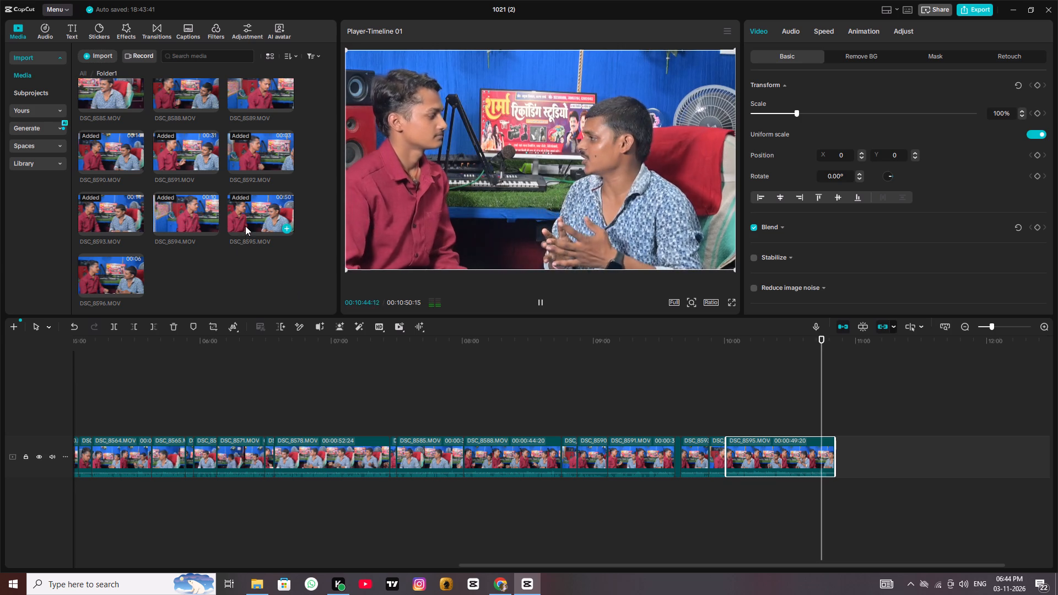
pyautogui.click(106, 276)
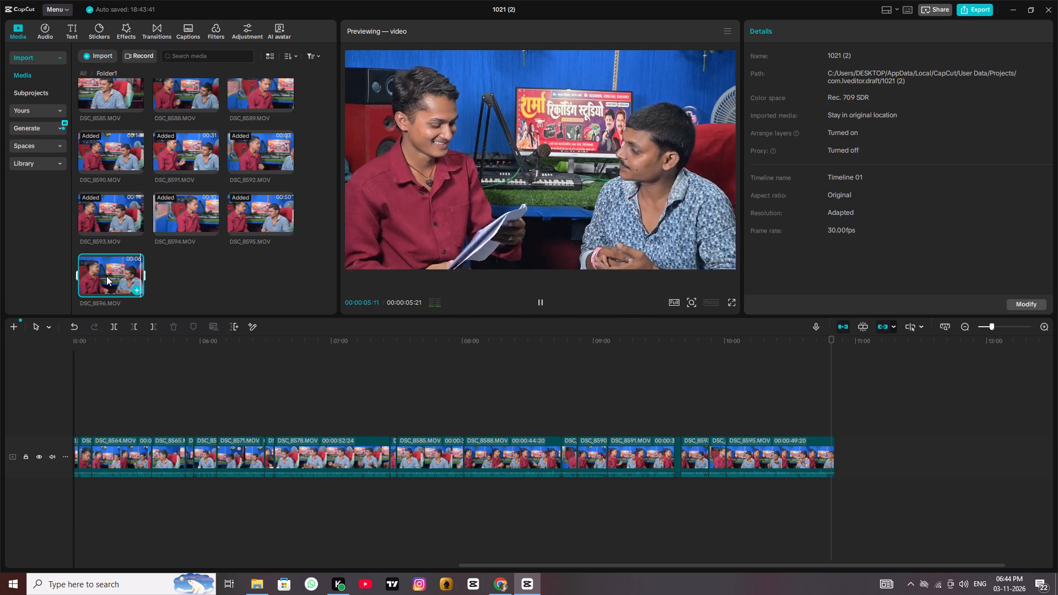
pyautogui.press('space')
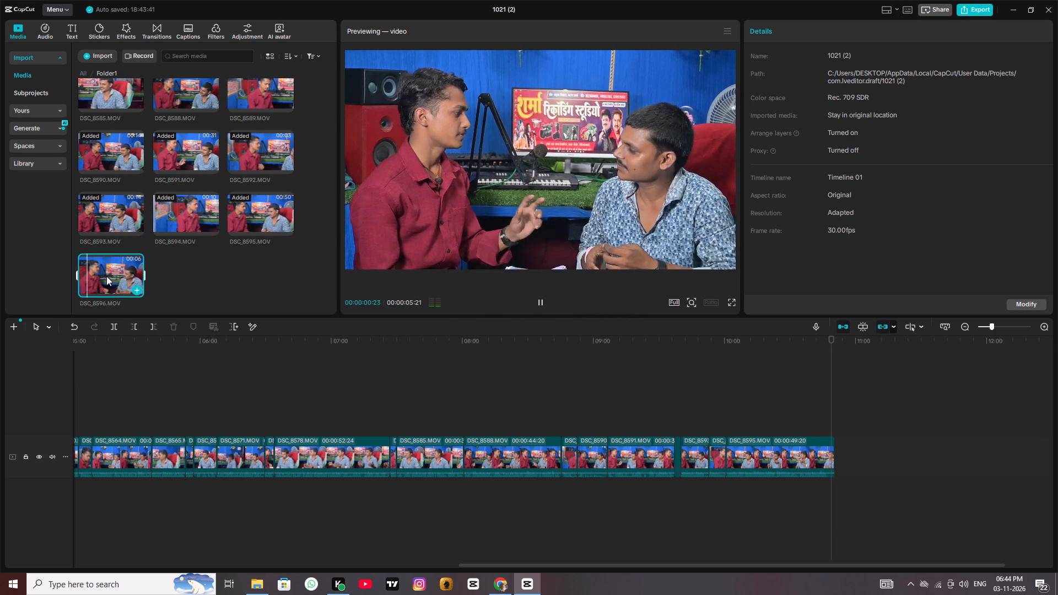
pyautogui.press('space')
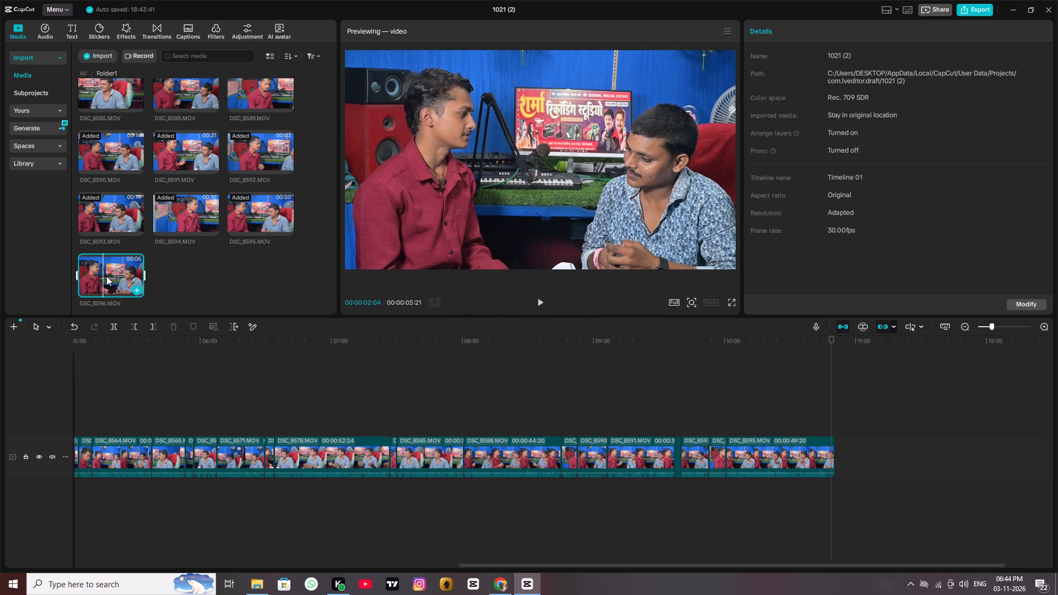
pyautogui.click(250, 214)
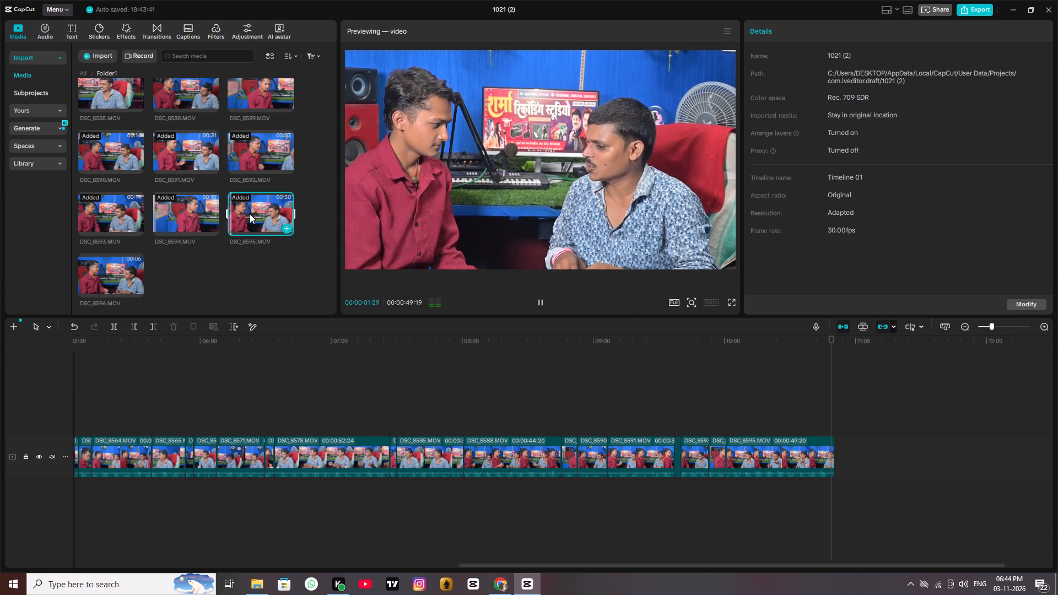
pyautogui.press('space')
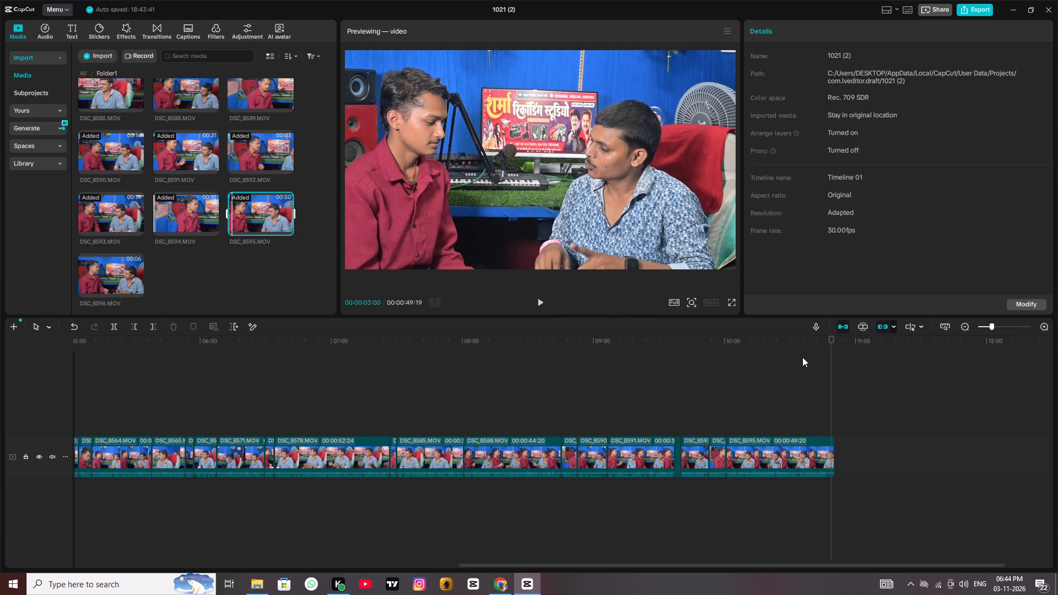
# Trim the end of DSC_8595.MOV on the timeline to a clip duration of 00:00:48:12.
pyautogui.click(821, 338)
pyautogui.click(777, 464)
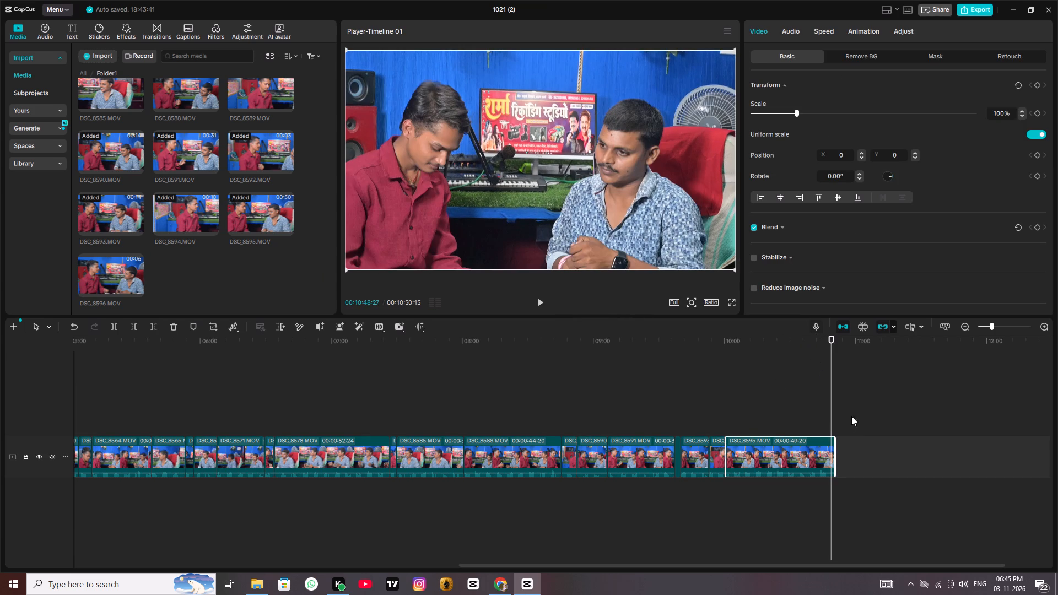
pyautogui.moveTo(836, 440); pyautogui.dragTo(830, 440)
# Step back through the ending of DSC_8595.MOV to about 00:10:46:29 and trim the clip's end to a duration of 00:00:46:11.
pyautogui.press('Left')
pyautogui.press('Left')
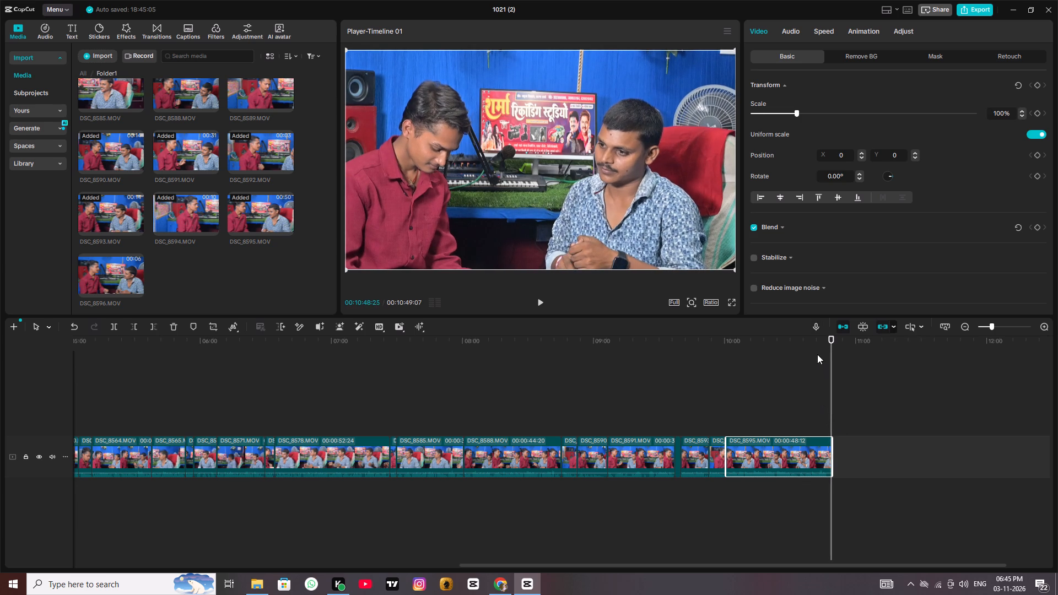
pyautogui.press('Left')
pyautogui.press('Left')
pyautogui.press('Left')
pyautogui.press('Left')
pyautogui.press('Left')
pyautogui.press('Left')
pyautogui.press('Left')
pyautogui.press('Left')
pyautogui.press('Left')
pyautogui.press('Left')
pyautogui.press('Left')
pyautogui.press('Left')
pyautogui.press('Left')
pyautogui.press('Left')
pyautogui.press('Left')
pyautogui.press('Left')
pyautogui.press('Left')
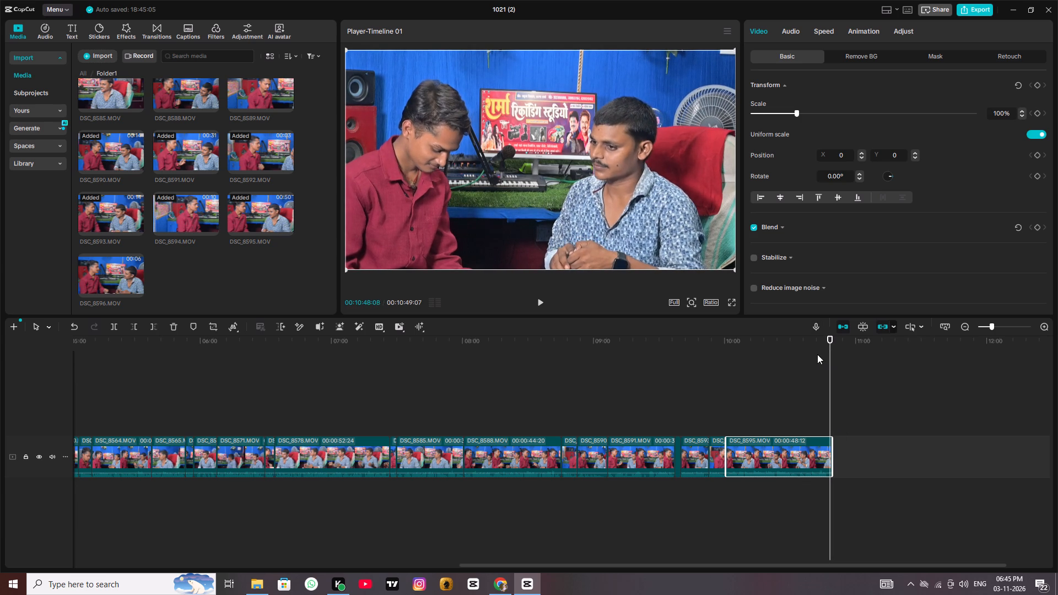
pyautogui.press('Left')
pyautogui.press('Left')
pyautogui.press('Left')
pyautogui.press('Left')
pyautogui.press('Left')
pyautogui.press('Left')
pyautogui.press('Left')
pyautogui.press('Left')
pyautogui.press('Left')
pyautogui.press('Left')
pyautogui.press('Left')
pyautogui.press('Left')
pyautogui.press('Left')
pyautogui.press('Left')
pyautogui.press('Left')
pyautogui.press('Left')
pyautogui.press('Left')
pyautogui.press('Left')
pyautogui.press('Left')
pyautogui.press('Left')
pyautogui.press('Left')
pyautogui.press('Left')
pyautogui.press('Left')
pyautogui.press('Left')
pyautogui.press('Left')
pyautogui.press('Left')
pyautogui.press('Left')
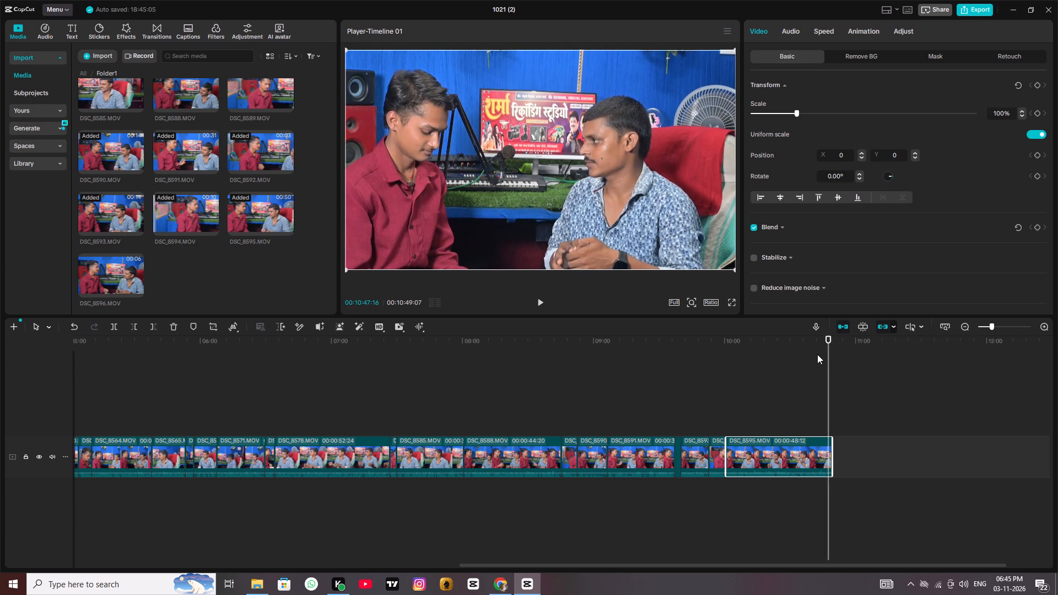
pyautogui.press('Left')
pyautogui.press('Left')
pyautogui.press('Left')
pyautogui.press('Left')
pyautogui.press('Left')
pyautogui.press('Left')
pyautogui.press('Left')
pyautogui.press('Left')
pyautogui.press('Left')
pyautogui.press('Left')
pyautogui.press('Left')
pyautogui.press('Left')
pyautogui.press('Left')
pyautogui.press('Left')
pyautogui.press('Left')
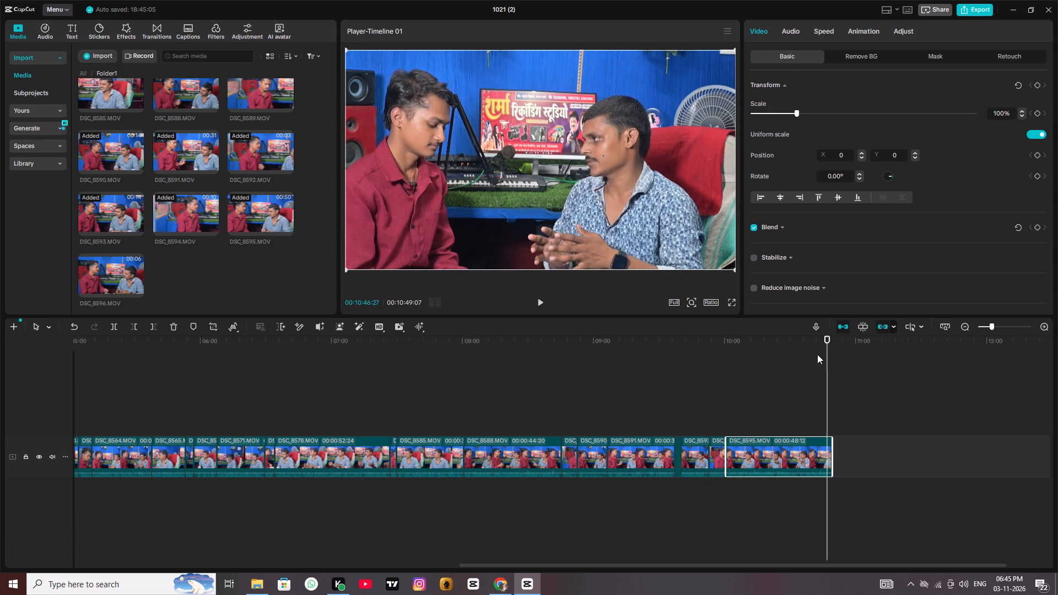
pyautogui.press('Right')
pyautogui.press('Right')
pyautogui.press('Right')
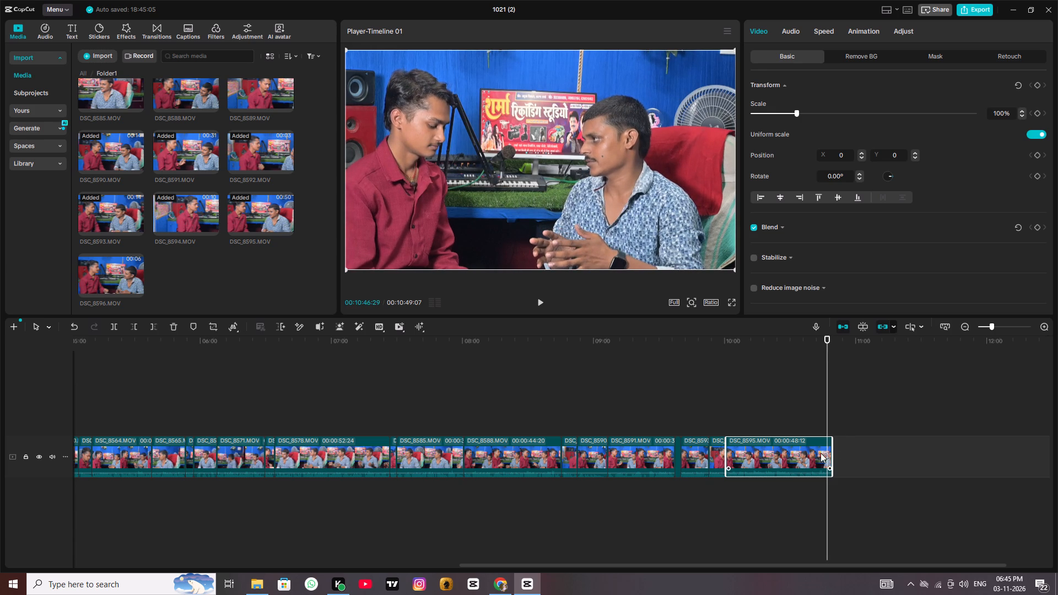
pyautogui.click(832, 445)
# Add DSC_8596.MOV to the timeline after DSC_8595.MOV at the end of the track.
pyautogui.click(135, 290)
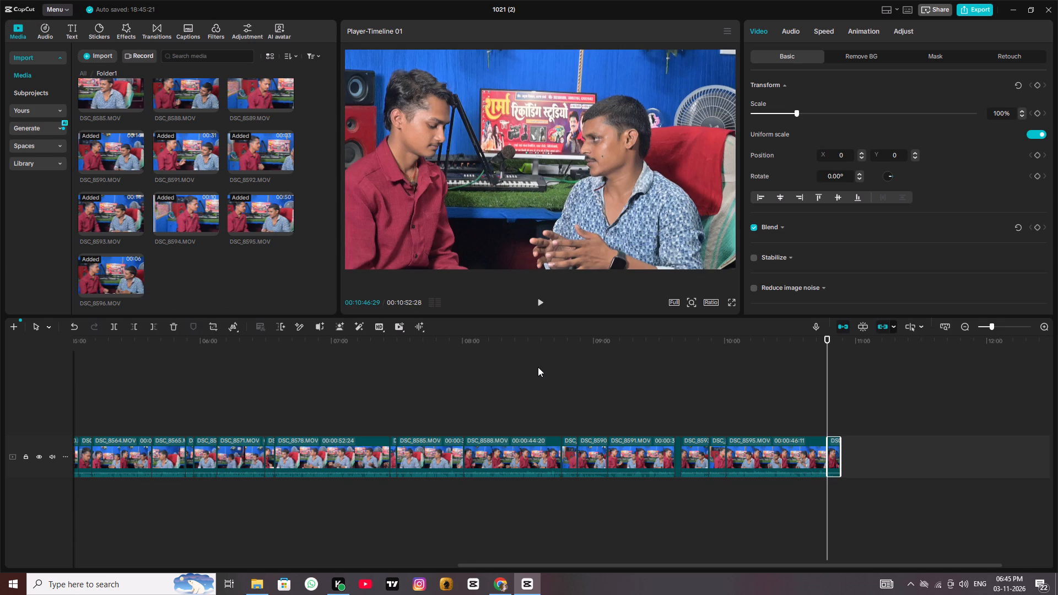
# Play back the cut from the end of DSC_8595.MOV into DSC_8596.MOV, starting at 00:10:46:29.
pyautogui.hotkey('ctrl', '=')
pyautogui.hotkey('ctrl', '=')
pyautogui.hotkey('ctrl', '=')
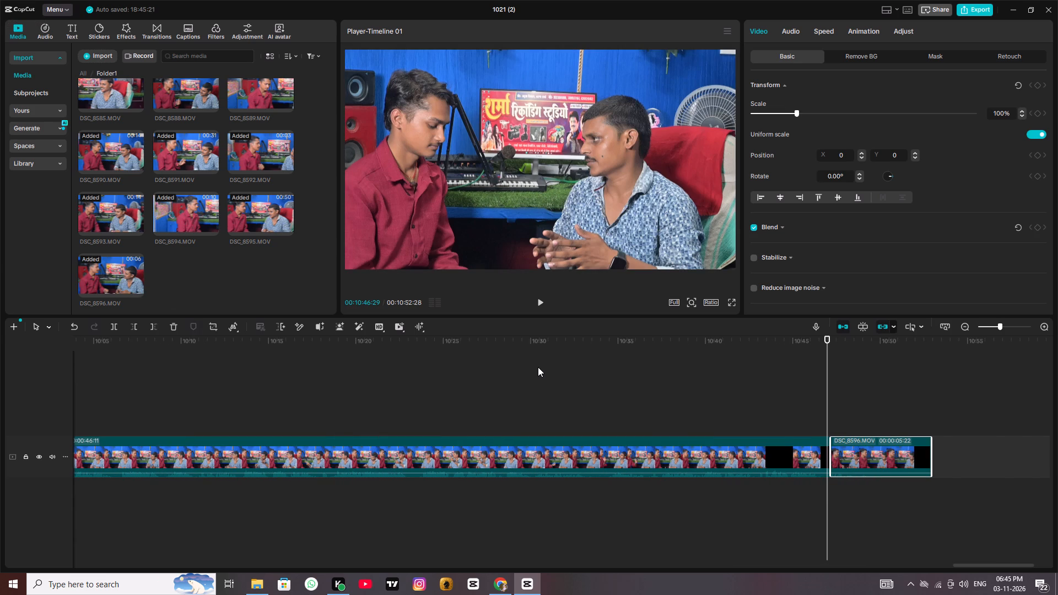
pyautogui.press('space')
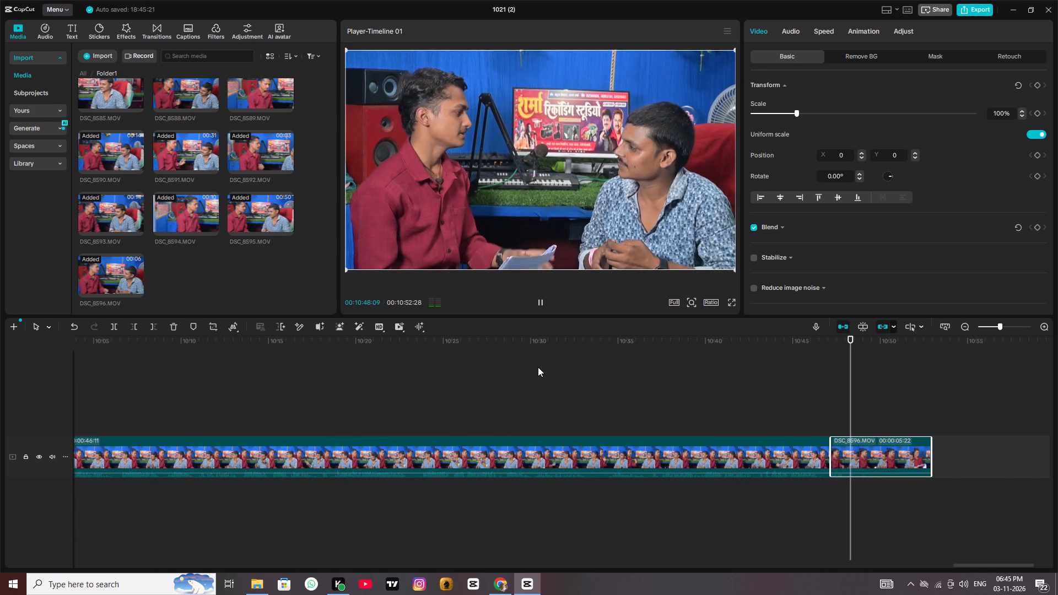